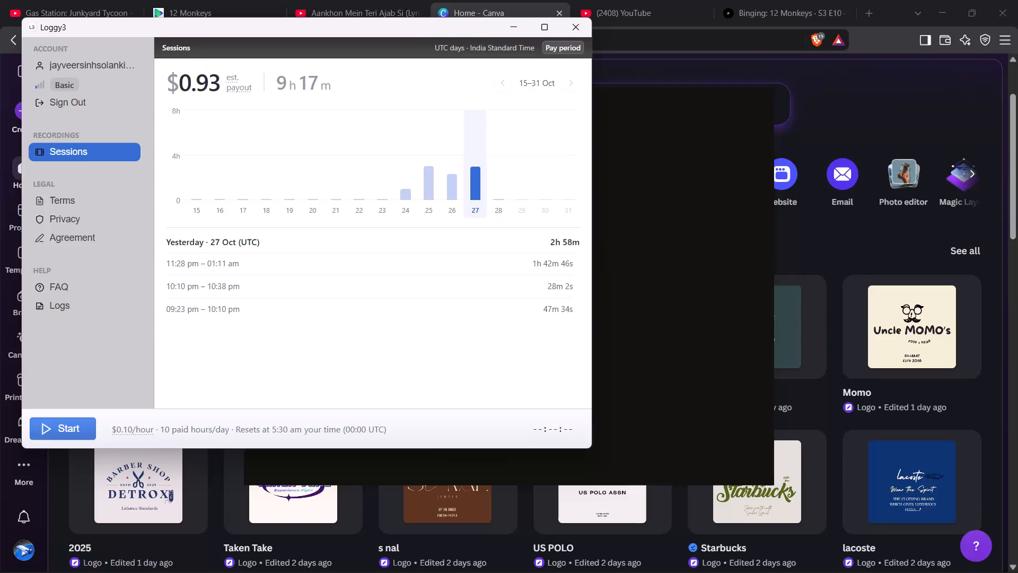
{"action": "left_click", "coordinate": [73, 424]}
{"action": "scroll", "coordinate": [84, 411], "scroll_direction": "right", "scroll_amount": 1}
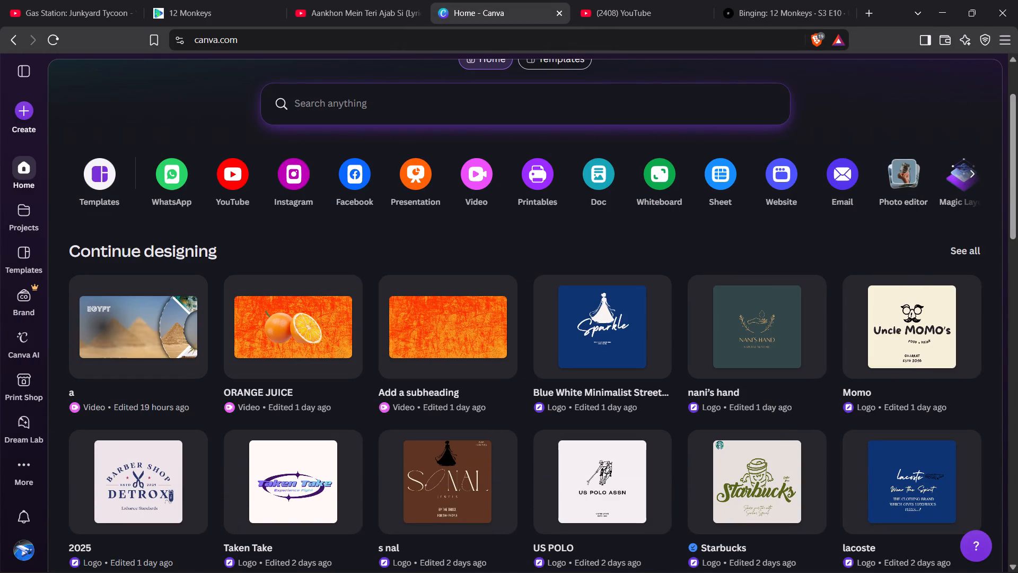
Create a new blank Landscape Video design from the Videos category.
{"action": "left_click", "coordinate": [32, 112]}
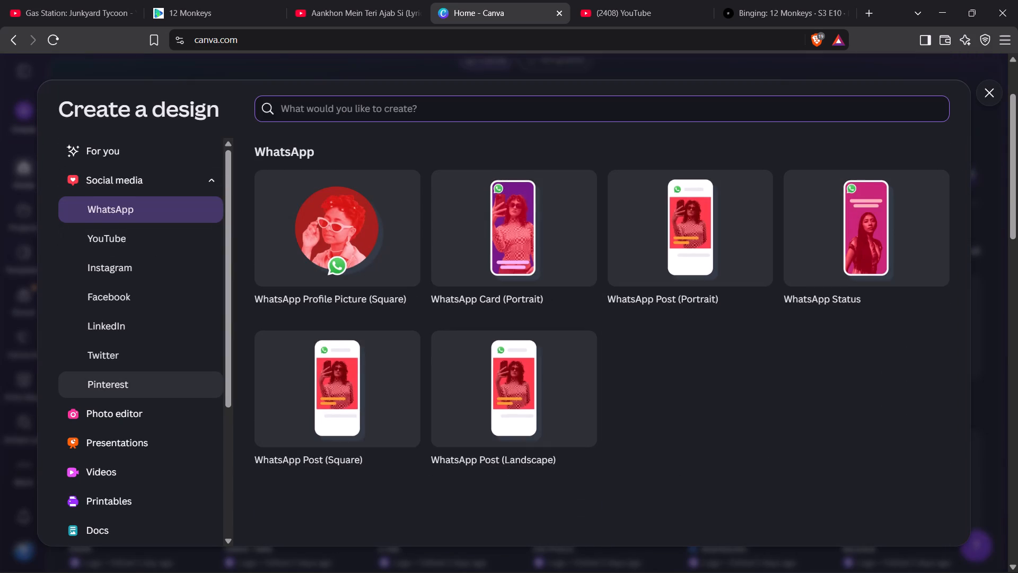
{"action": "scroll", "coordinate": [178, 387], "scroll_direction": "down", "scroll_amount": 1}
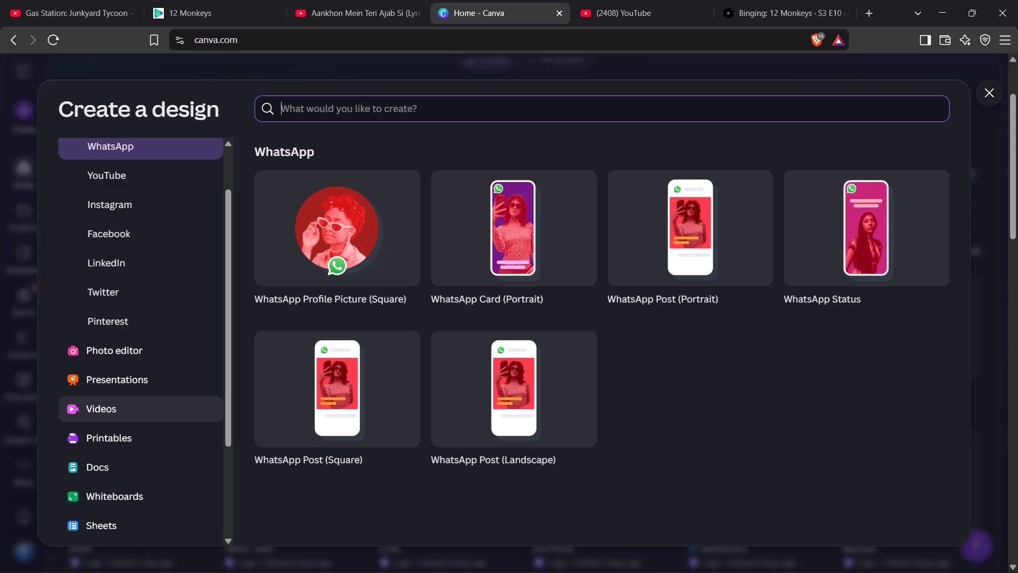
{"action": "left_click", "coordinate": [142, 415]}
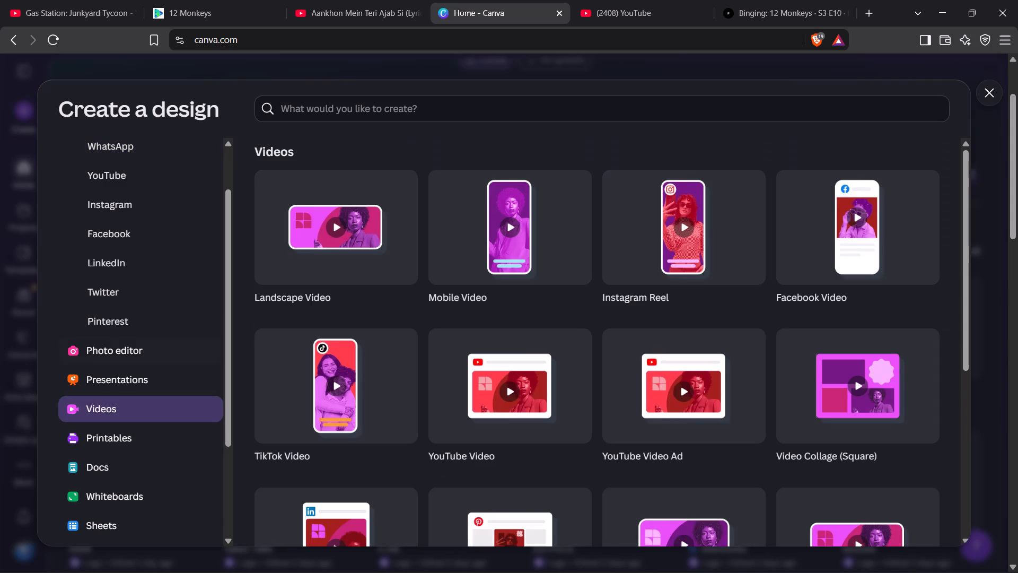
{"action": "left_click", "coordinate": [286, 241]}
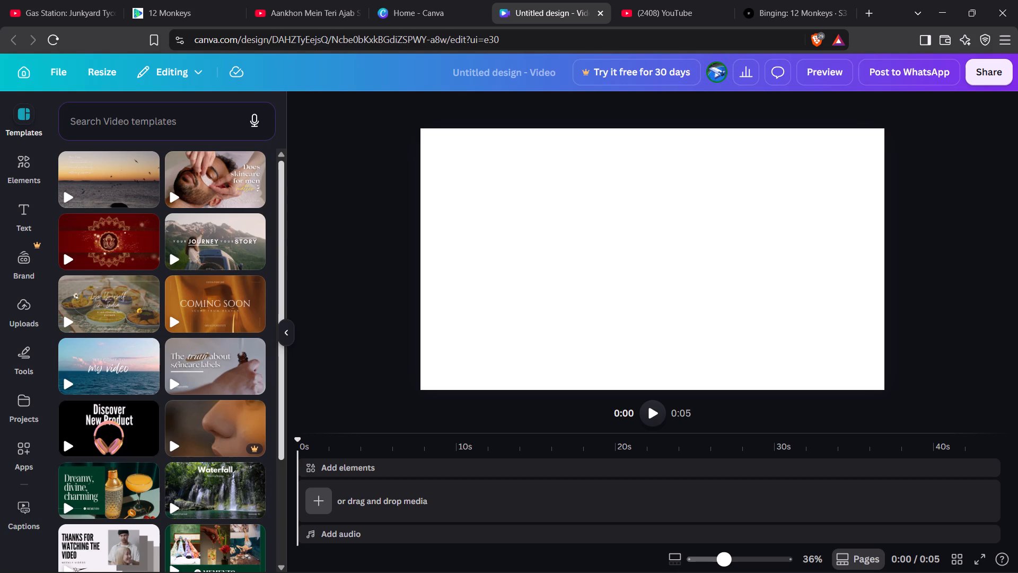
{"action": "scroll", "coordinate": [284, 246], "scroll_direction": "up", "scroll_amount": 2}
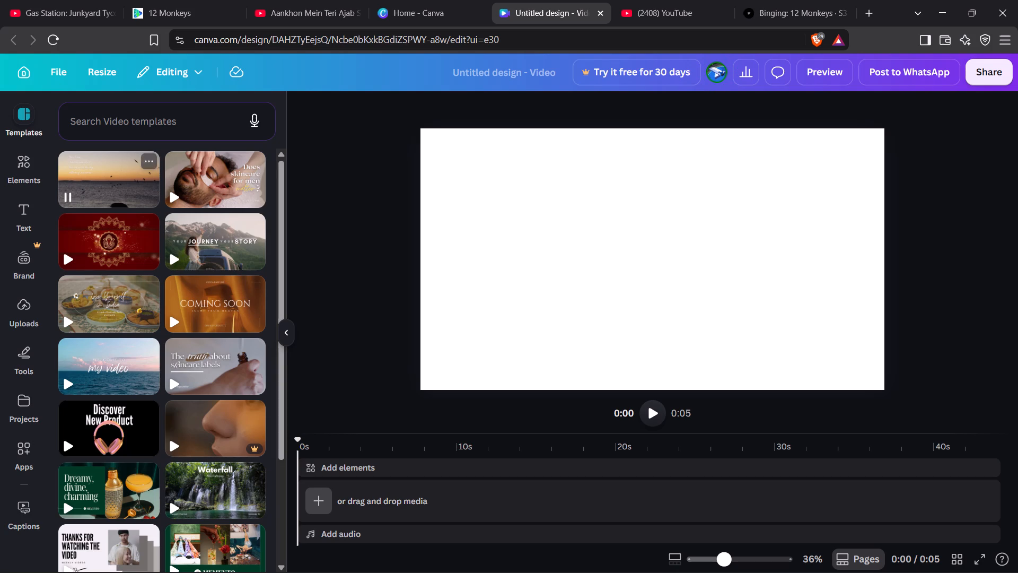
Search the design elements for "japan".
{"action": "left_click", "coordinate": [11, 173]}
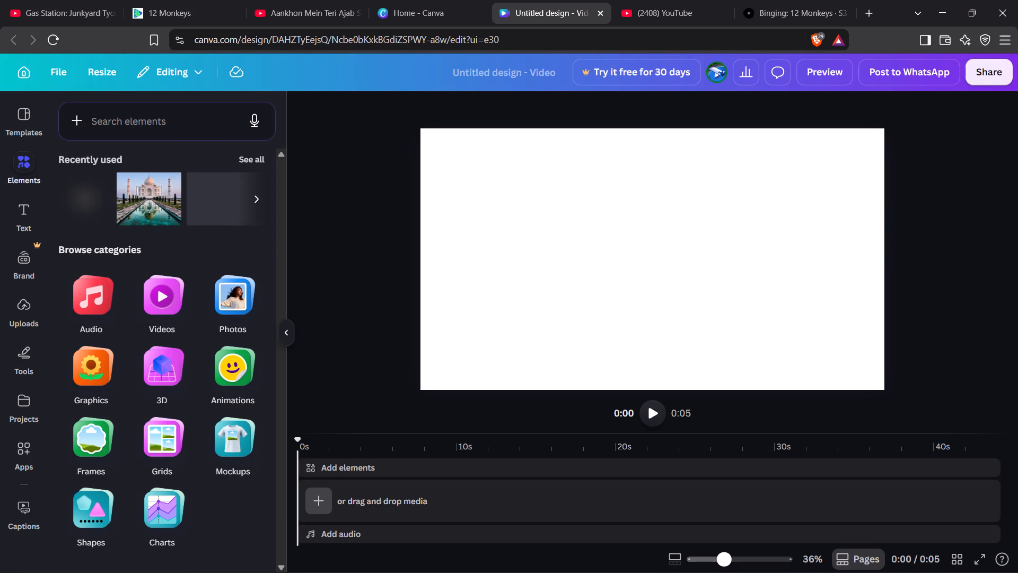
{"action": "left_click", "coordinate": [92, 110]}
{"action": "left_click", "coordinate": [122, 129]}
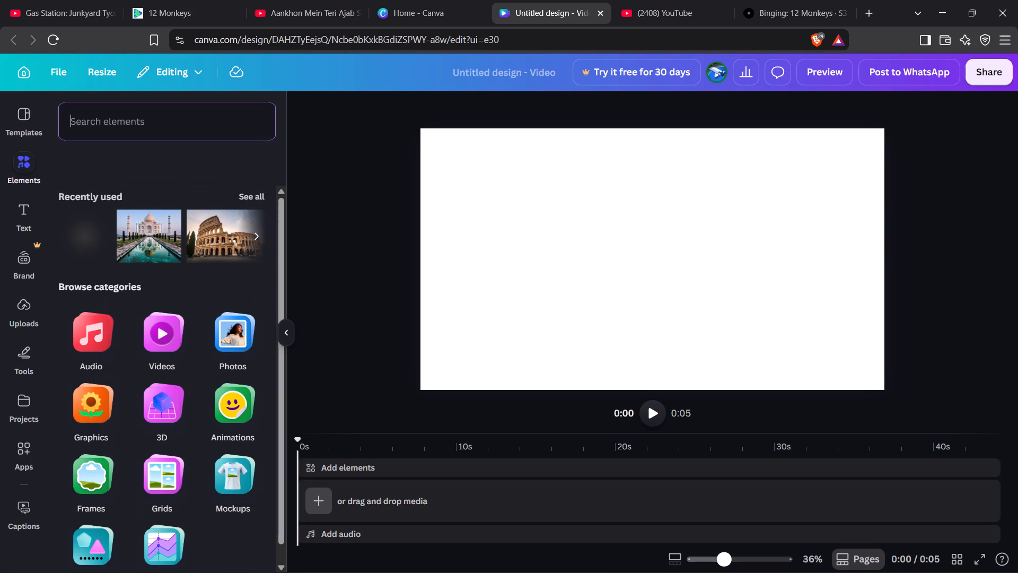
{"action": "type", "text": "japan"}
{"action": "key", "text": "Return"}
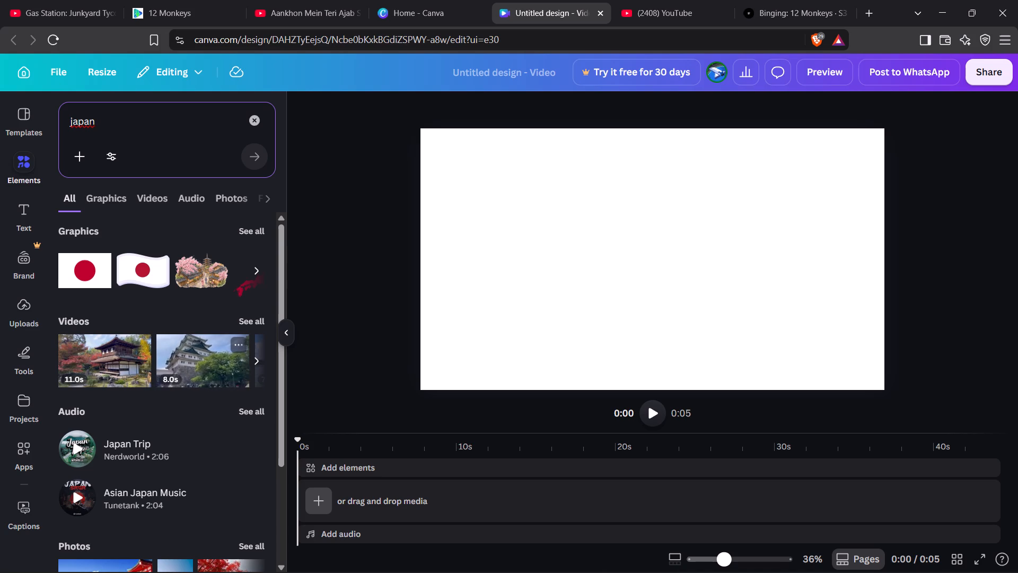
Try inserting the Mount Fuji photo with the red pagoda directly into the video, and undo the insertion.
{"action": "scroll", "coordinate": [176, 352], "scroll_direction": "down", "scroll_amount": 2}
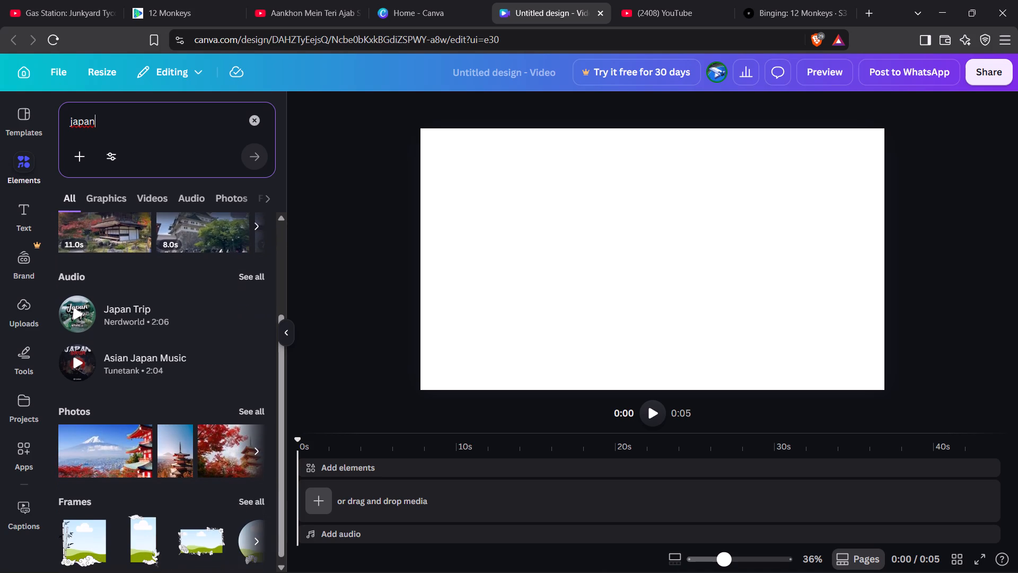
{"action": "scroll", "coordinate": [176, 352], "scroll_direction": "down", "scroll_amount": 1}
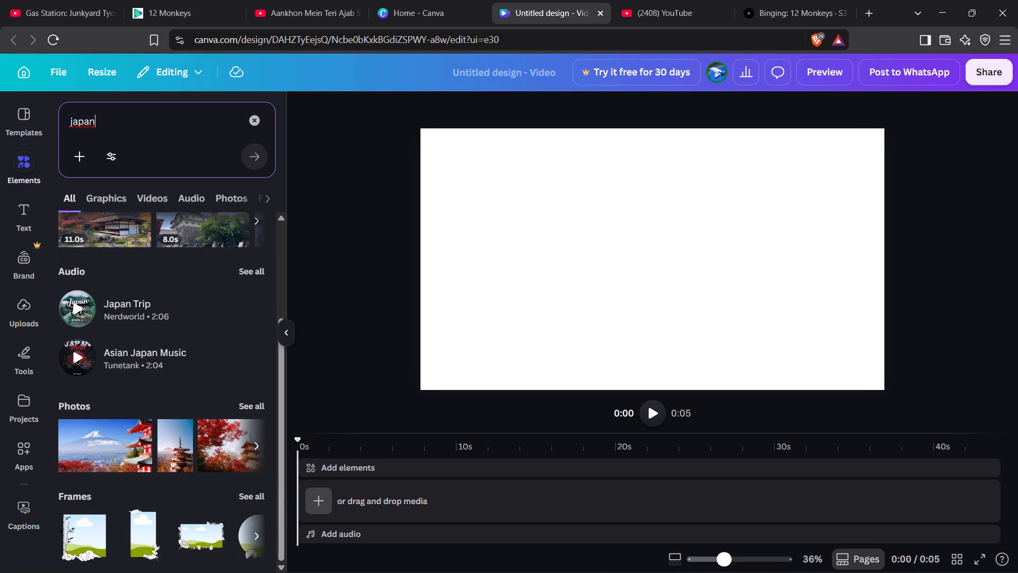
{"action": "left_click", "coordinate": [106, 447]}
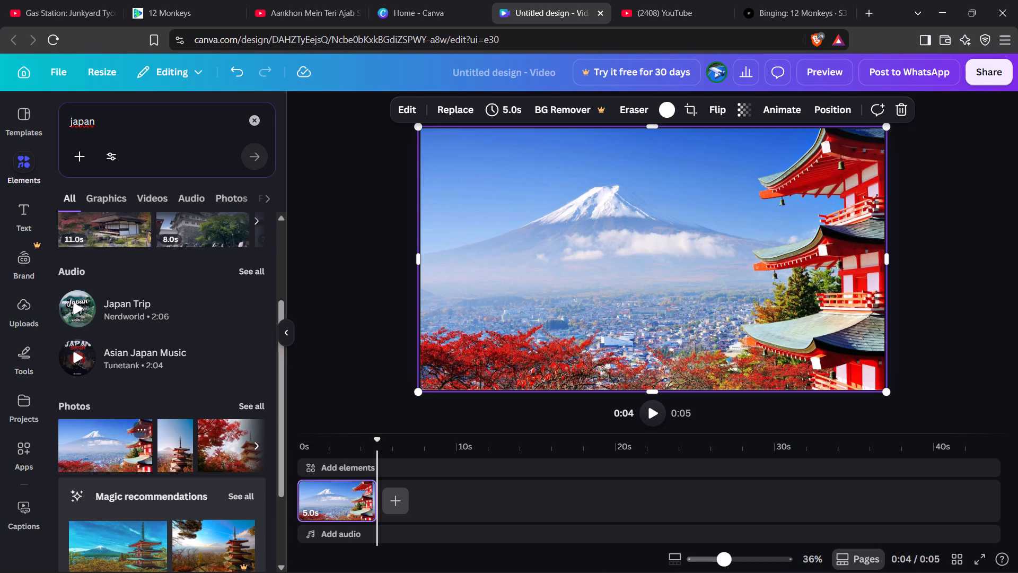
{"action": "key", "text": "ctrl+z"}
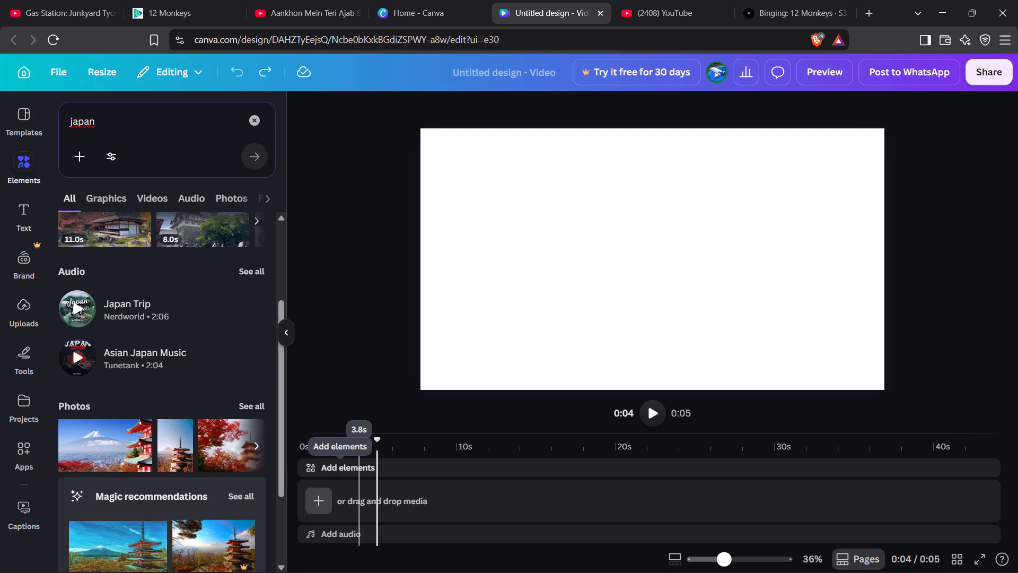
Place the Mount Fuji photo with the red pagoda on the main timeline track as a full-frame clip.
{"action": "scroll", "coordinate": [115, 453], "scroll_direction": "down", "scroll_amount": 1}
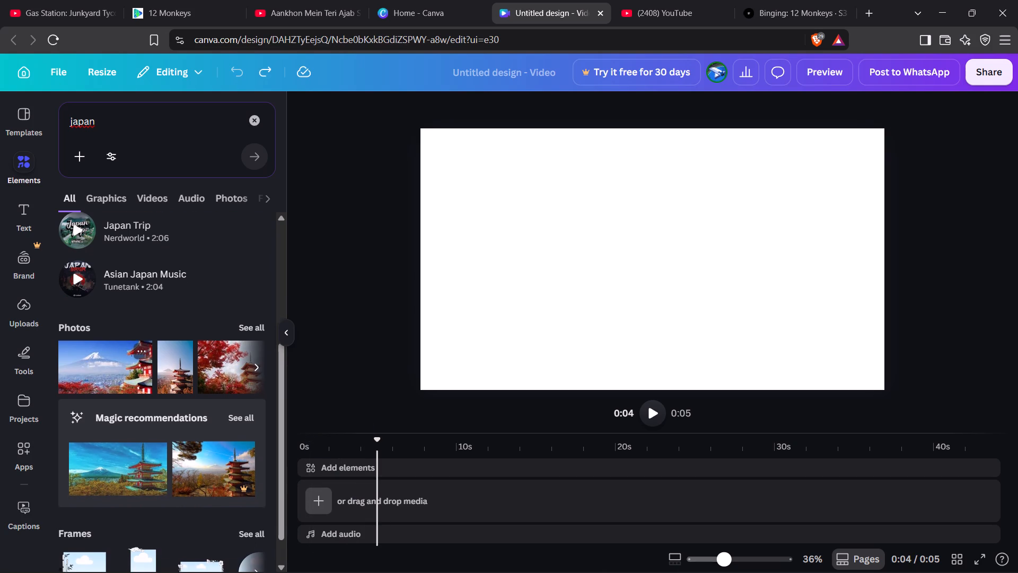
{"action": "scroll", "coordinate": [115, 453], "scroll_direction": "down", "scroll_amount": 1}
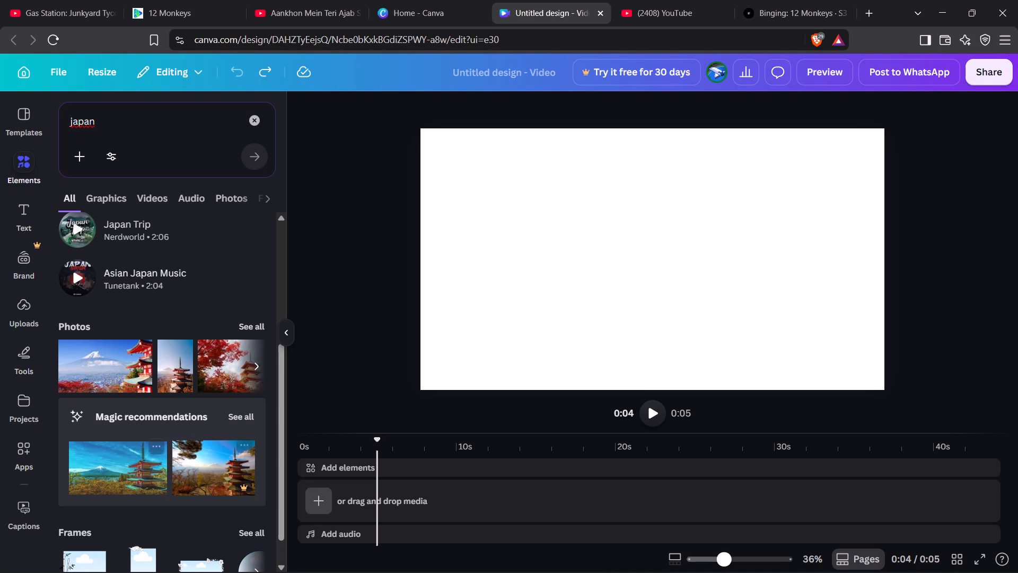
{"action": "left_click_drag", "start_coordinate": [116, 359], "coordinate": [380, 283]}
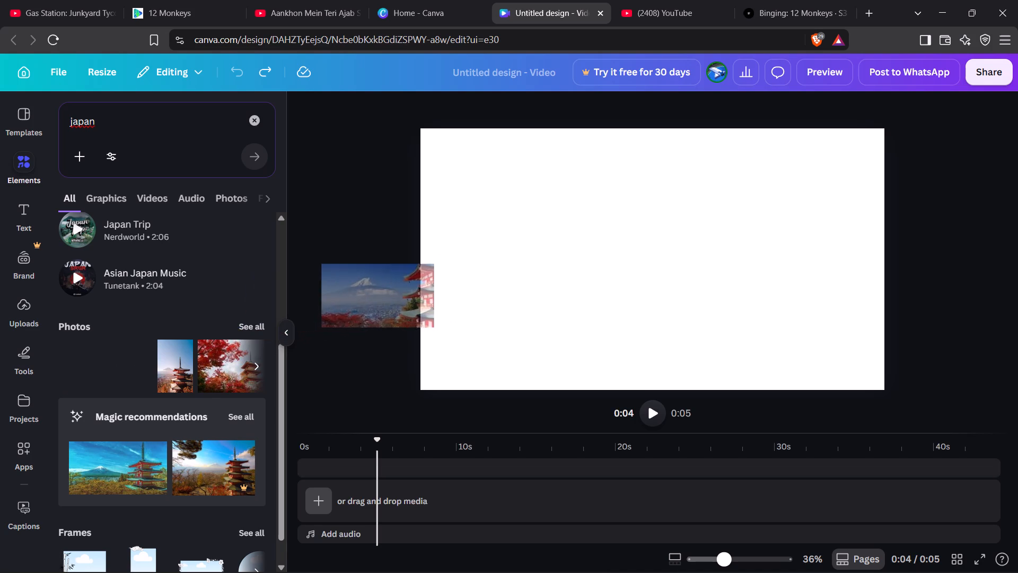
{"action": "left_click_drag", "start_coordinate": [380, 283], "coordinate": [503, 270]}
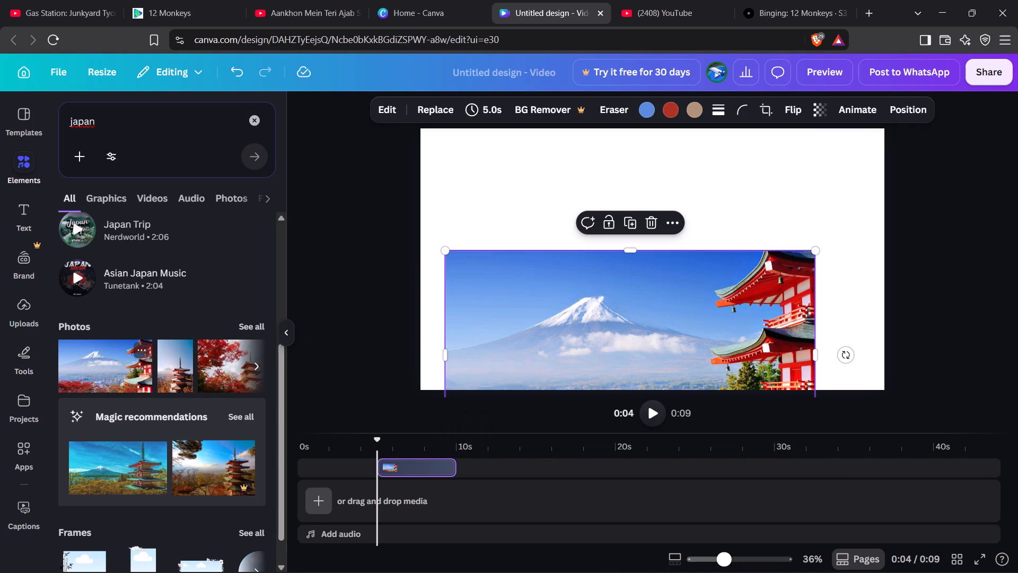
{"action": "scroll", "coordinate": [503, 270], "scroll_direction": "up", "scroll_amount": 1}
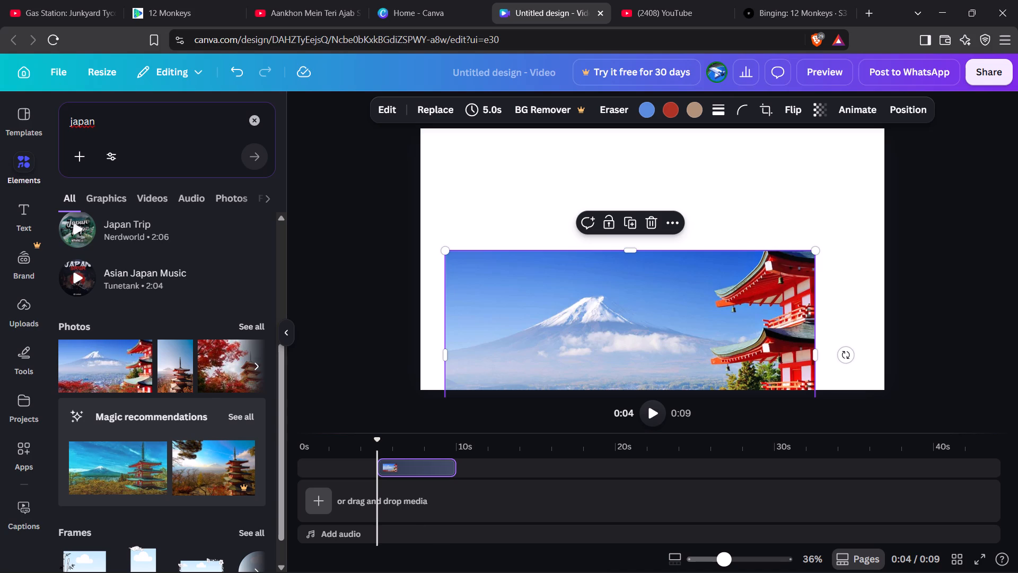
{"action": "left_click_drag", "start_coordinate": [414, 465], "coordinate": [337, 499]}
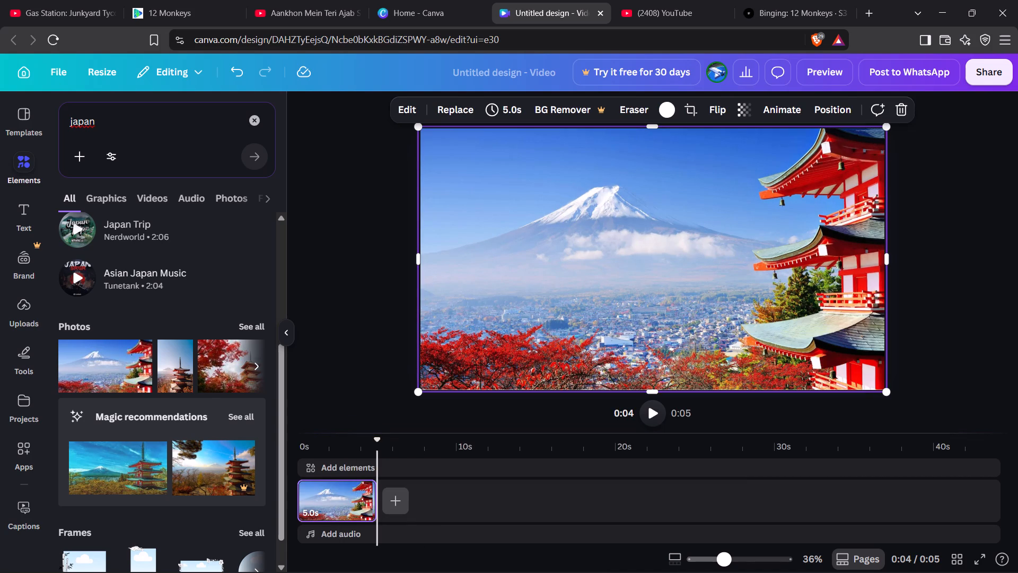
Return the playhead to 0:00 and add a heading over the Mount Fuji clip reading "JAPAN".
{"action": "left_click_drag", "start_coordinate": [377, 444], "coordinate": [216, 466]}
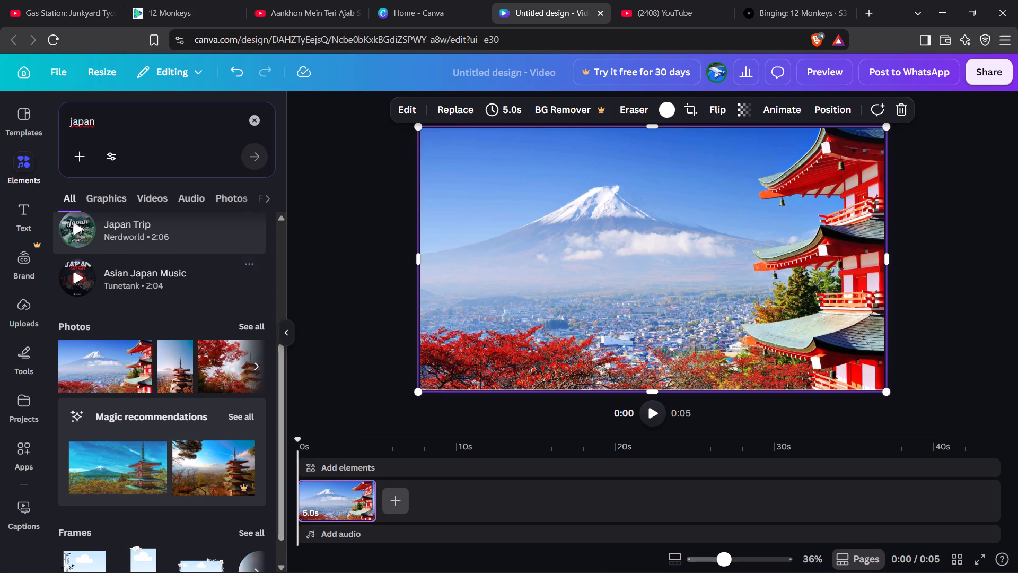
{"action": "left_click", "coordinate": [39, 213]}
{"action": "left_click", "coordinate": [39, 213]}
{"action": "scroll", "coordinate": [39, 213], "scroll_direction": "right", "scroll_amount": 1}
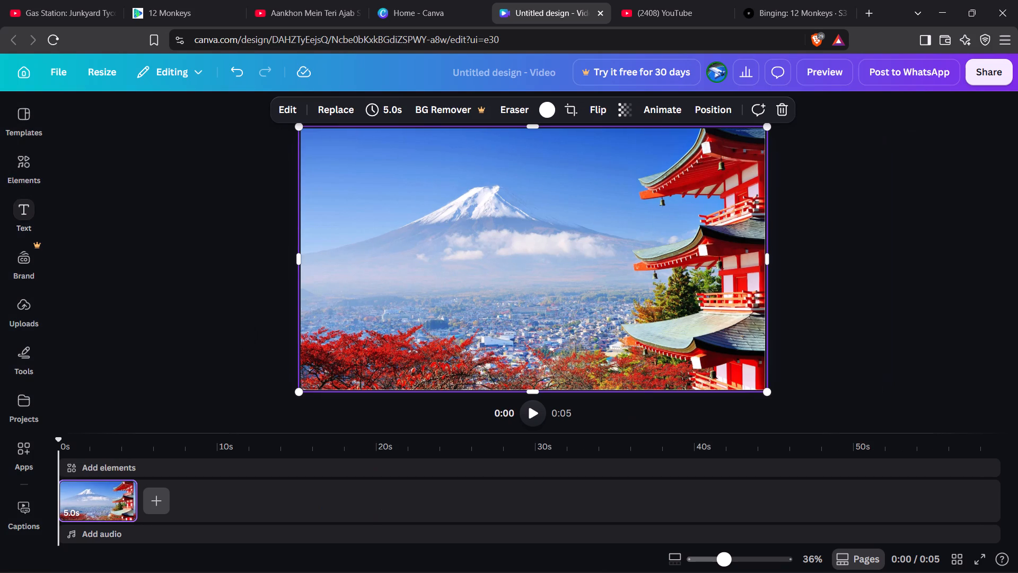
{"action": "double_click", "coordinate": [9, 203]}
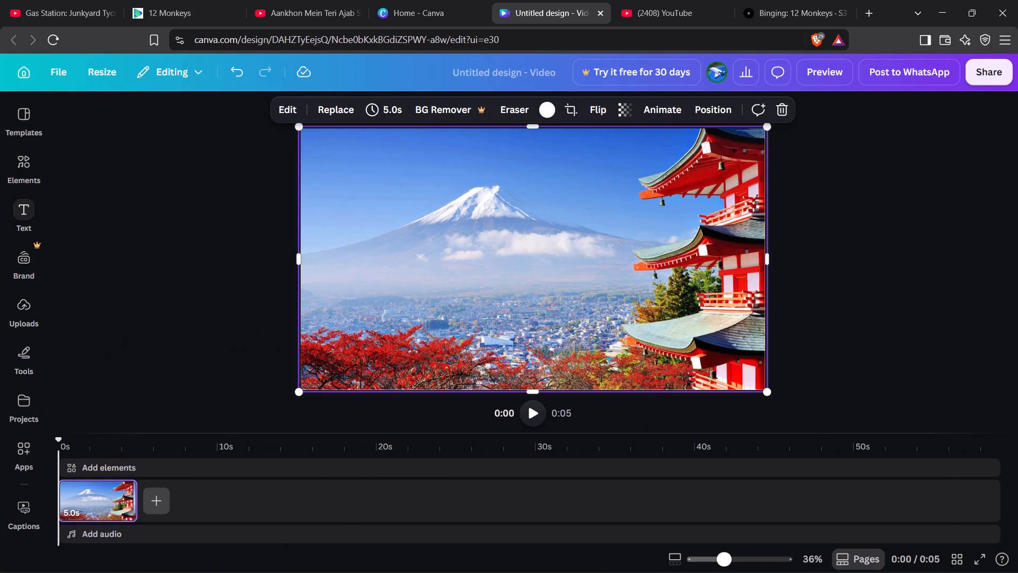
{"action": "left_click", "coordinate": [24, 204]}
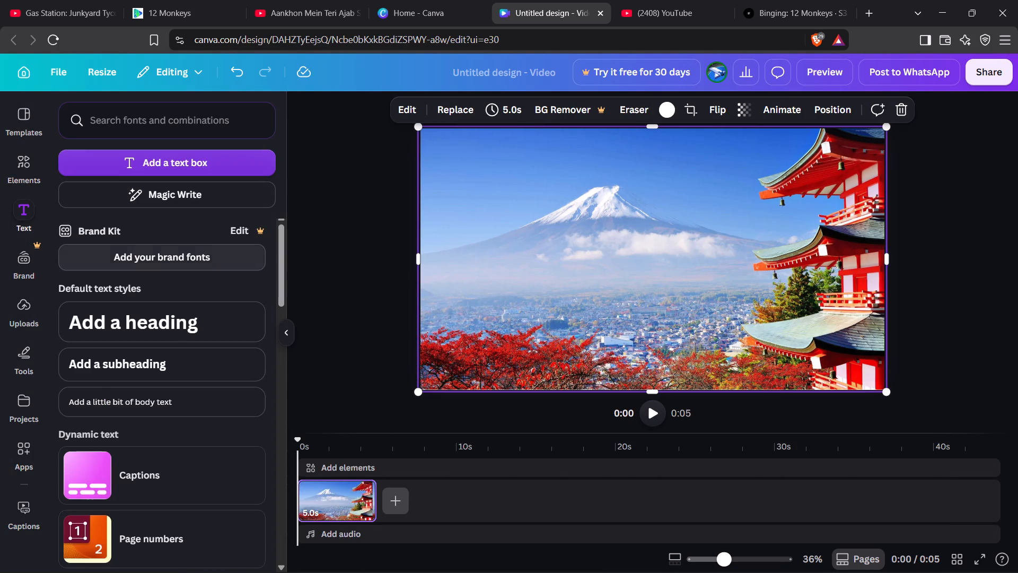
{"action": "left_click", "coordinate": [144, 326]}
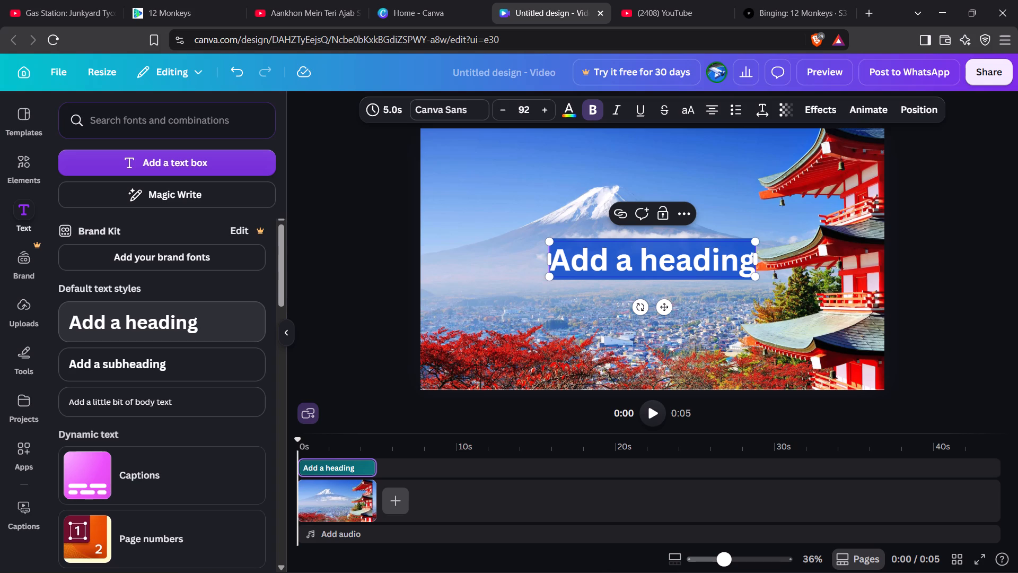
{"action": "type", "text": "JAPAN"}
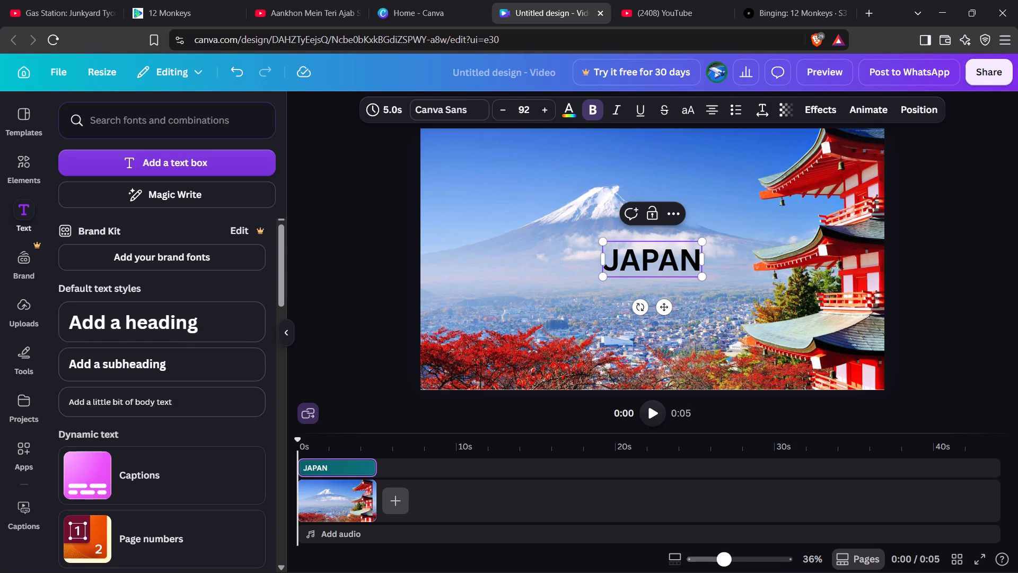
Search the fonts for "ZUU" and apply Zuume Rough Bold to the JAPAN heading.
{"action": "left_click", "coordinate": [459, 111]}
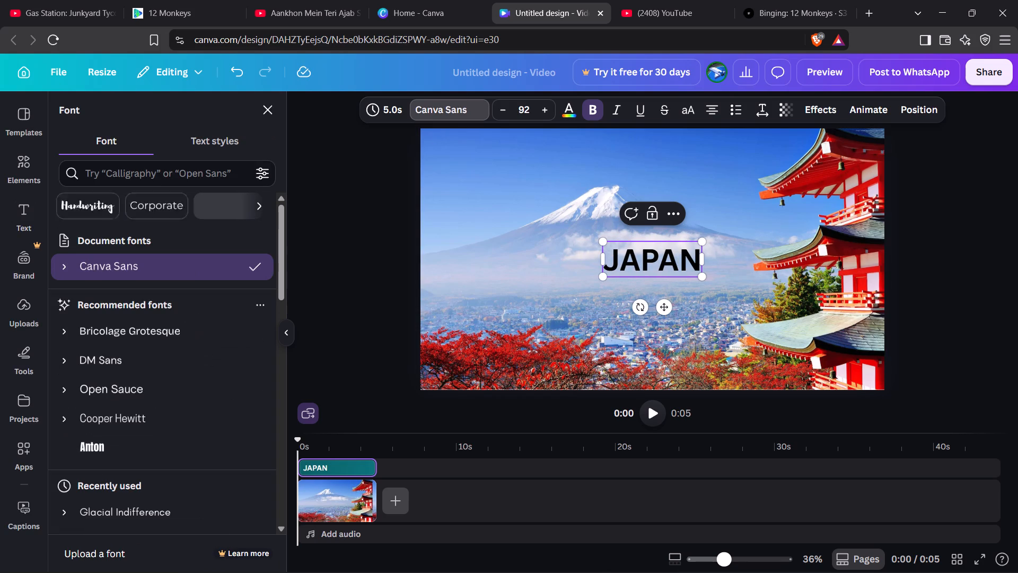
{"action": "type", "text": "ZUU"}
{"action": "left_click", "coordinate": [194, 171]}
{"action": "type", "text": "ZUU"}
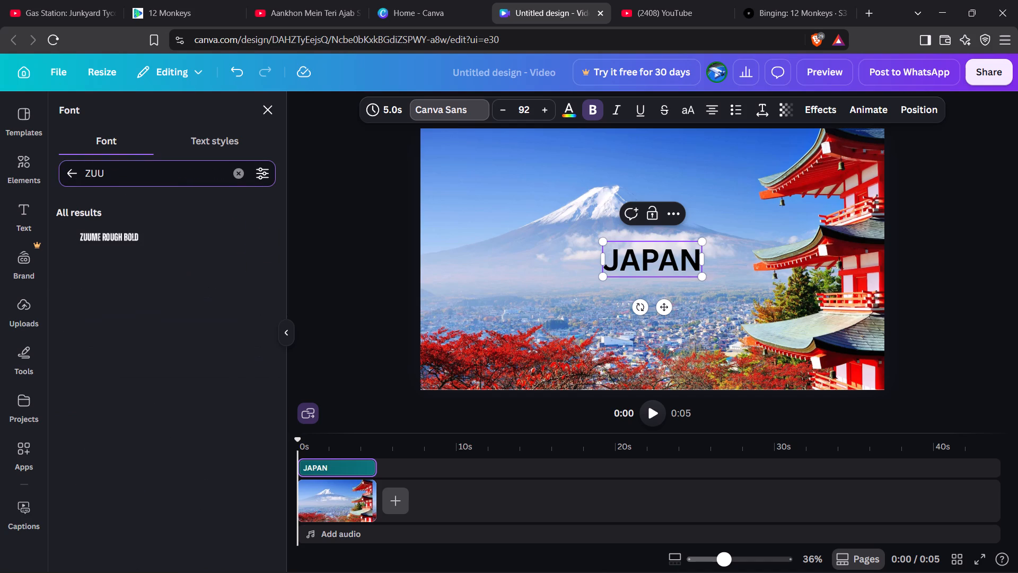
{"action": "left_click", "coordinate": [137, 232]}
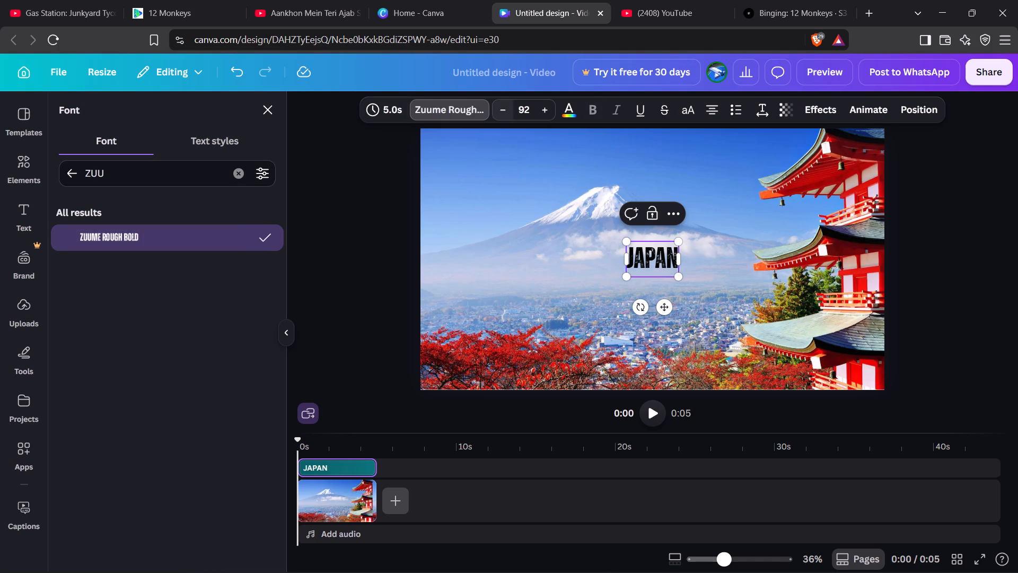
Set the JAPAN heading's font size to 391.
{"action": "left_click", "coordinate": [532, 113]}
{"action": "type", "text": "391"}
{"action": "key", "text": "Return"}
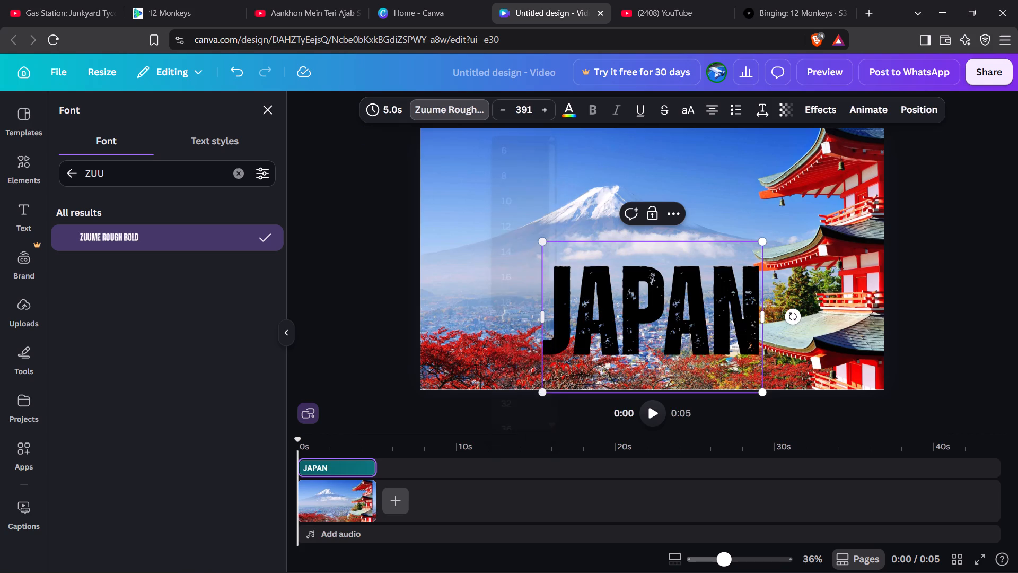
Change the JAPAN heading's text colour to white, applying the colour change to all matching text.
{"action": "left_click", "coordinate": [575, 112]}
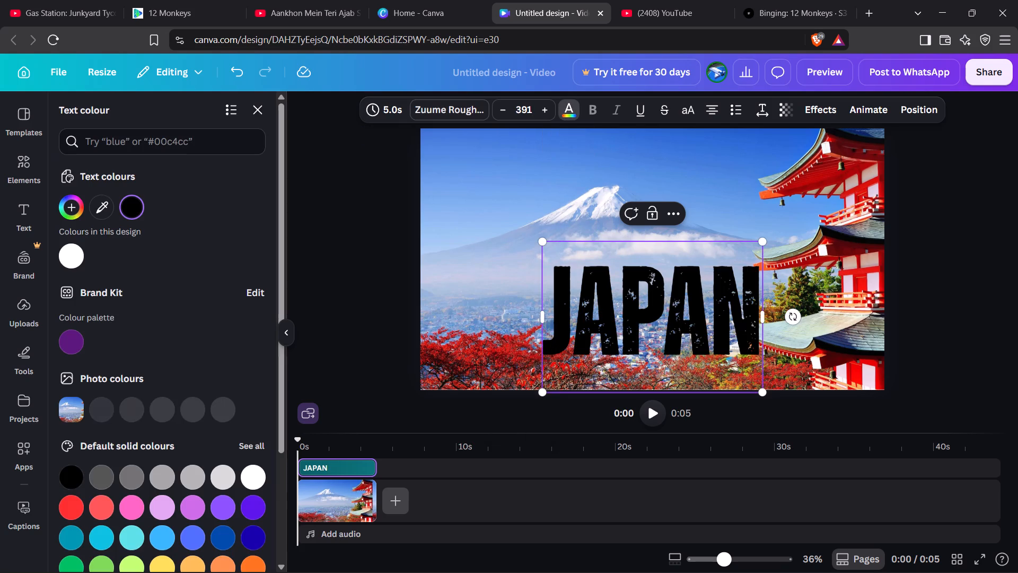
{"action": "left_click", "coordinate": [70, 254]}
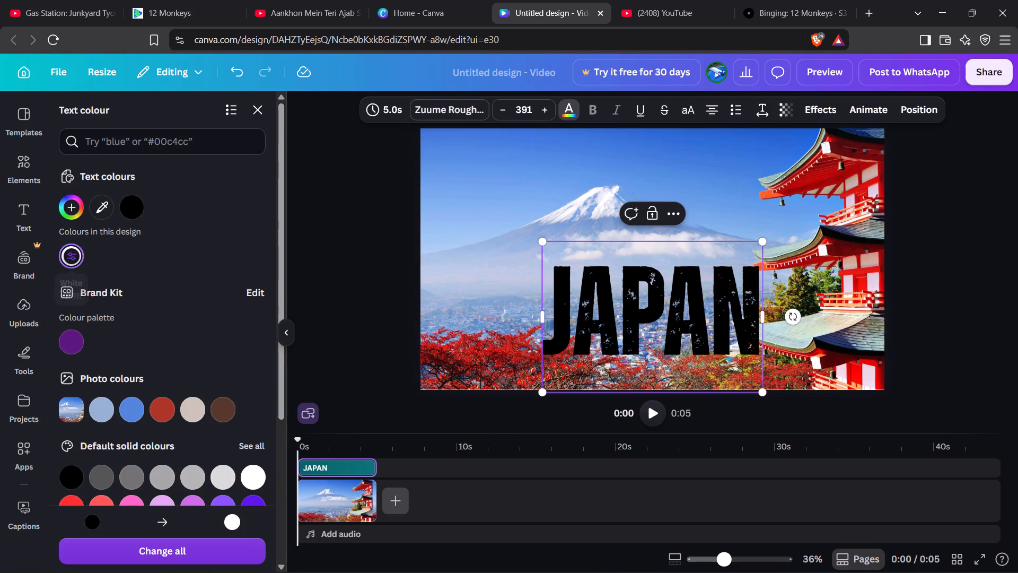
{"action": "left_click", "coordinate": [202, 560]}
Move the JAPAN heading up from the lower part of the photo into the sky, overlapping Mount Fuji's peak.
{"action": "left_click_drag", "start_coordinate": [650, 341], "coordinate": [618, 251]}
{"action": "left_click", "coordinate": [566, 348]}
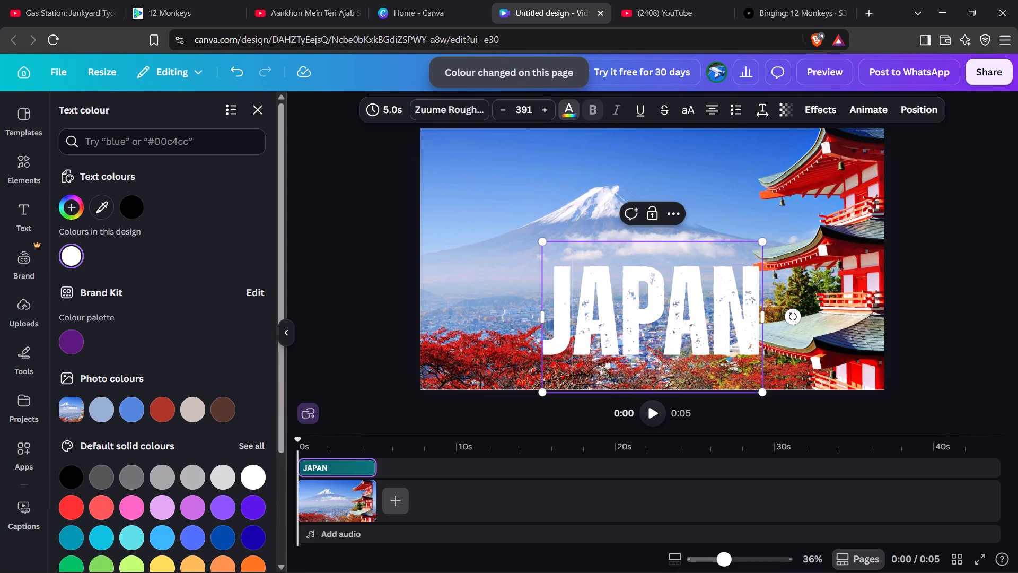
{"action": "left_click", "coordinate": [581, 375]}
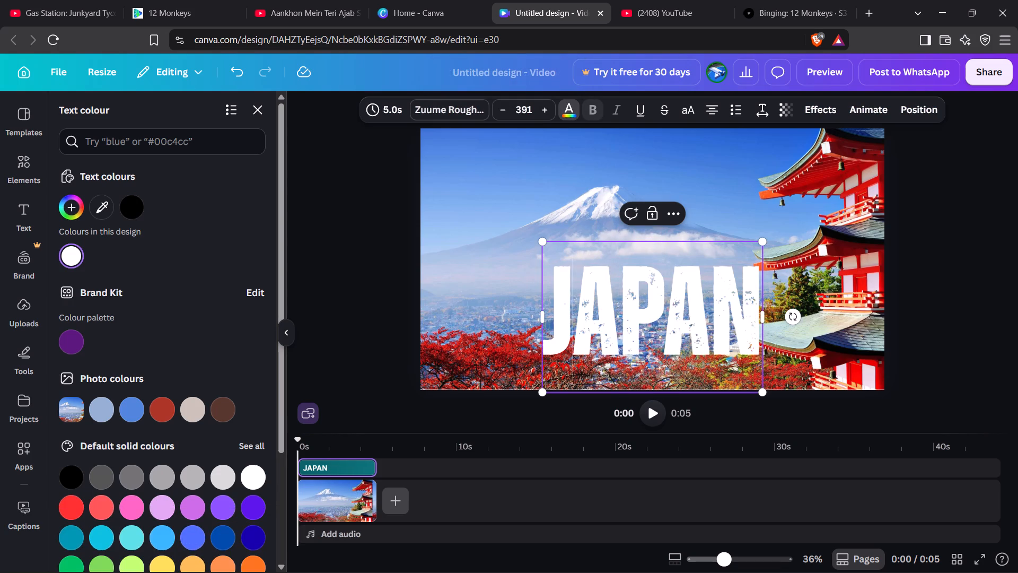
{"action": "left_click_drag", "start_coordinate": [583, 393], "coordinate": [554, 265]}
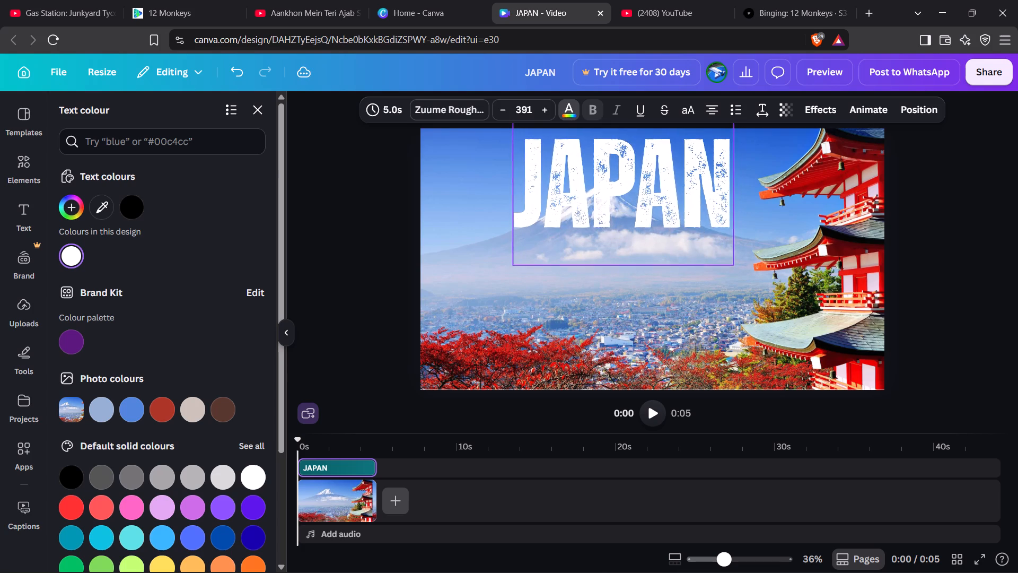
{"action": "left_click_drag", "start_coordinate": [554, 265], "coordinate": [550, 266]}
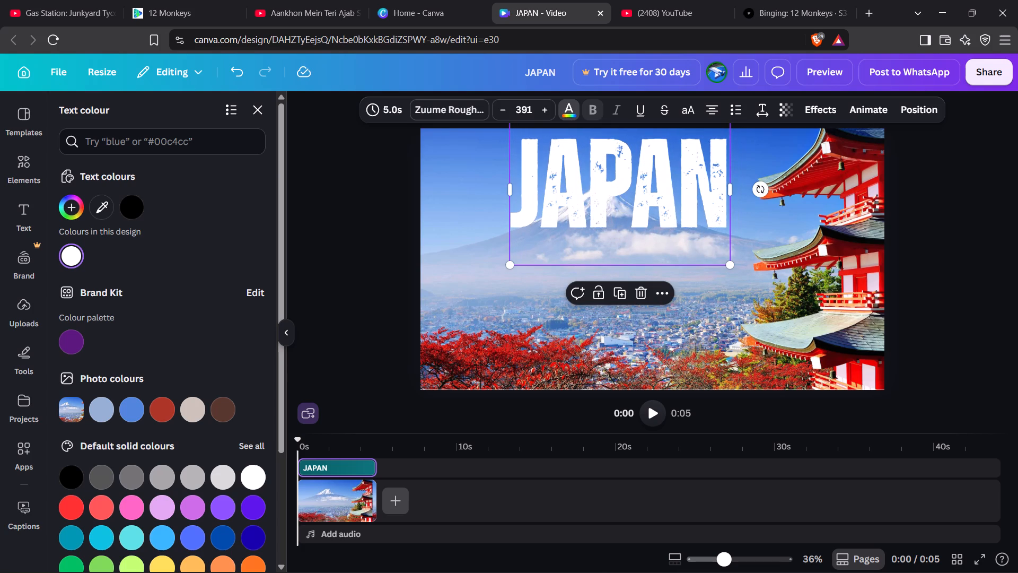
{"action": "left_click_drag", "start_coordinate": [616, 189], "coordinate": [650, 291]}
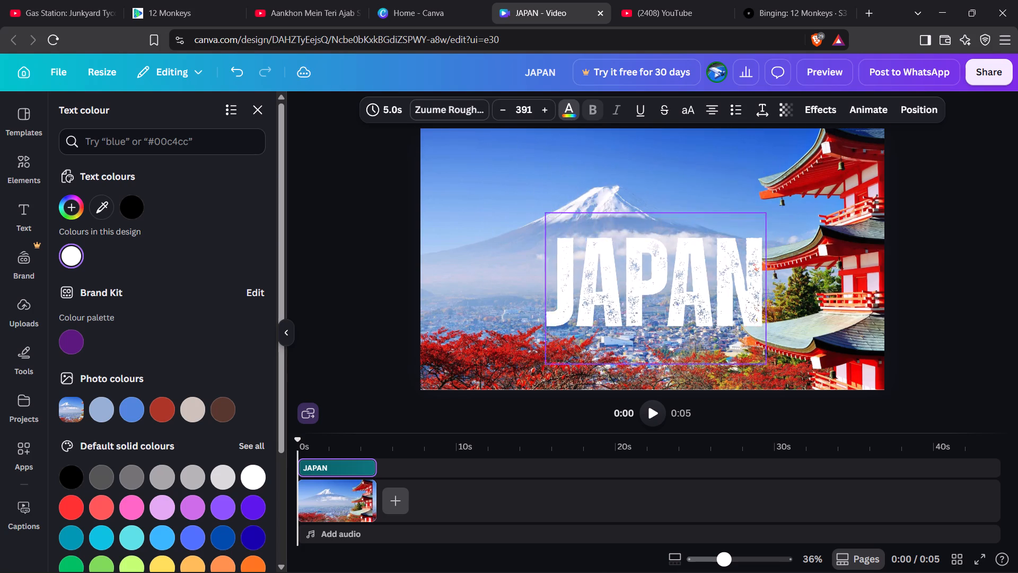
{"action": "left_click_drag", "start_coordinate": [650, 291], "coordinate": [587, 190]}
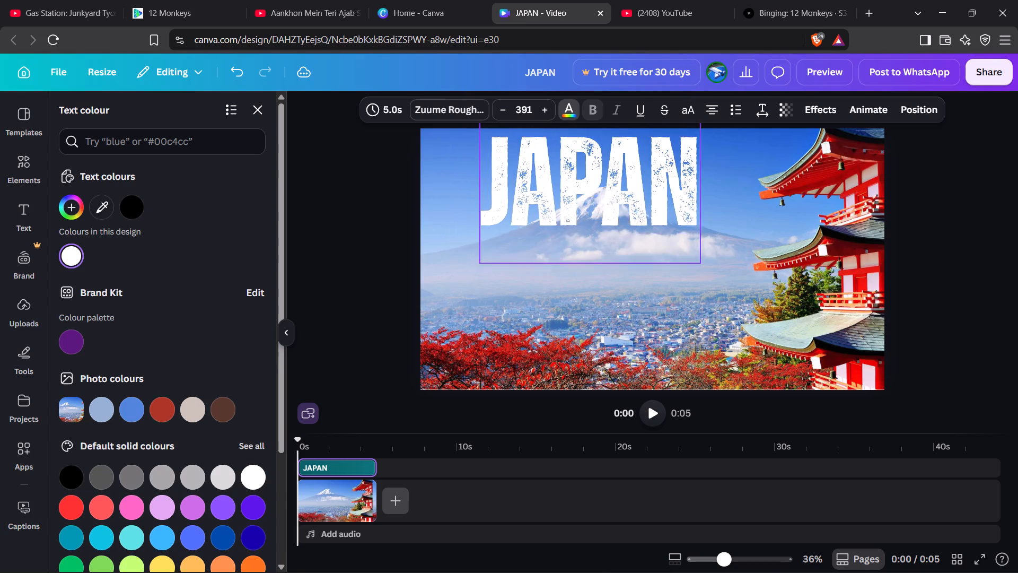
{"action": "left_click_drag", "start_coordinate": [587, 190], "coordinate": [592, 190]}
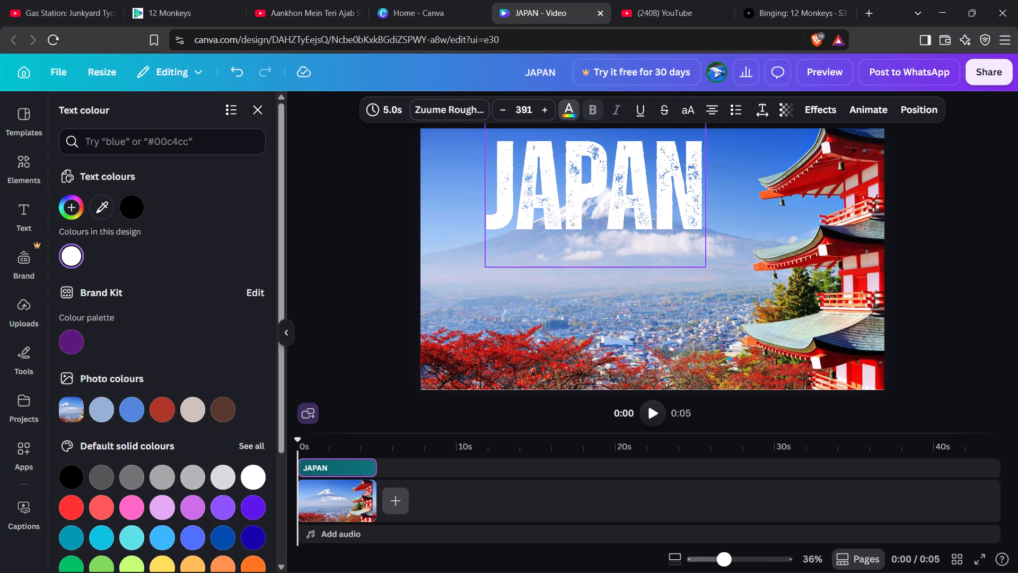
{"action": "left_click_drag", "start_coordinate": [592, 190], "coordinate": [592, 190]}
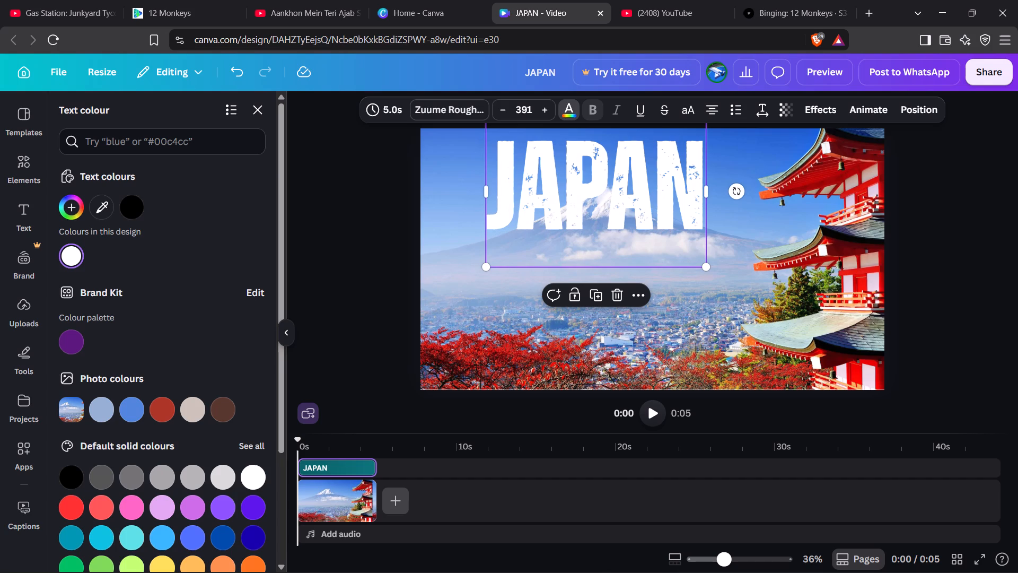
Set the JAPAN heading's font size to 415.
{"action": "left_click", "coordinate": [527, 109]}
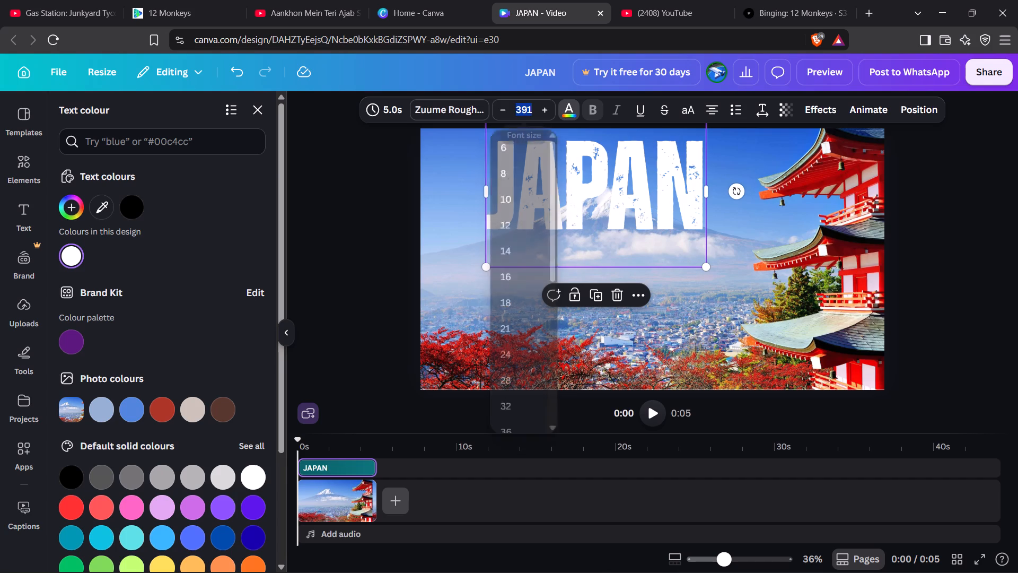
{"action": "type", "text": "415"}
{"action": "key", "text": "Return"}
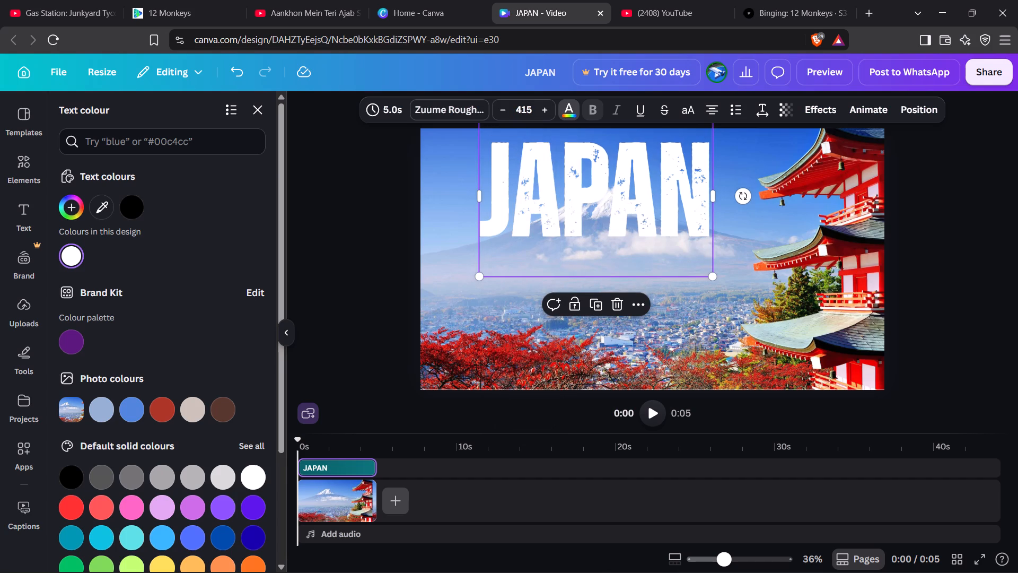
Shift the JAPAN heading closer to the pagoda, over Mount Fuji's peak, to about X 384 px, Y -35 px.
{"action": "left_click_drag", "start_coordinate": [612, 191], "coordinate": [644, 189]}
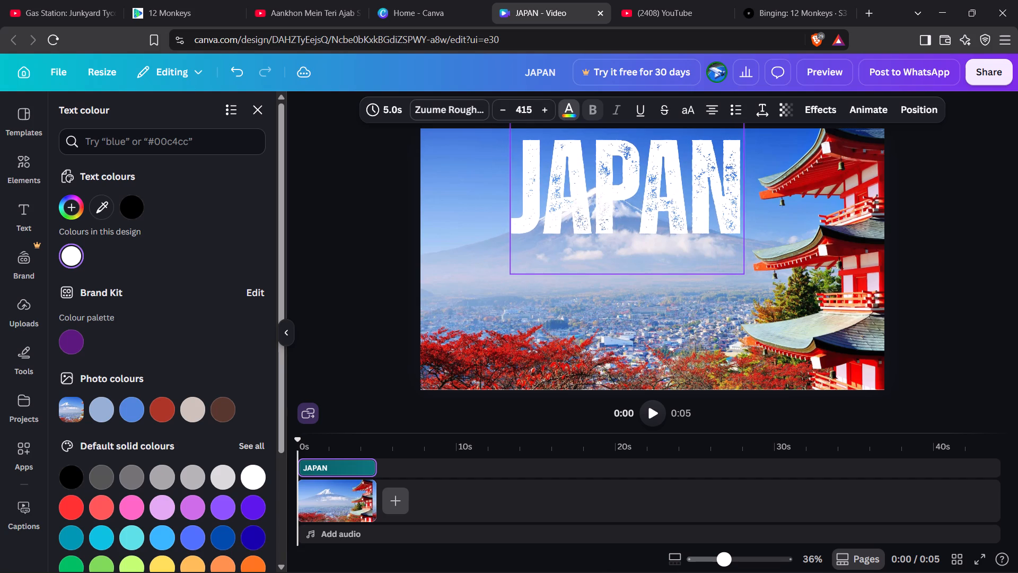
{"action": "left_click_drag", "start_coordinate": [644, 189], "coordinate": [646, 196]}
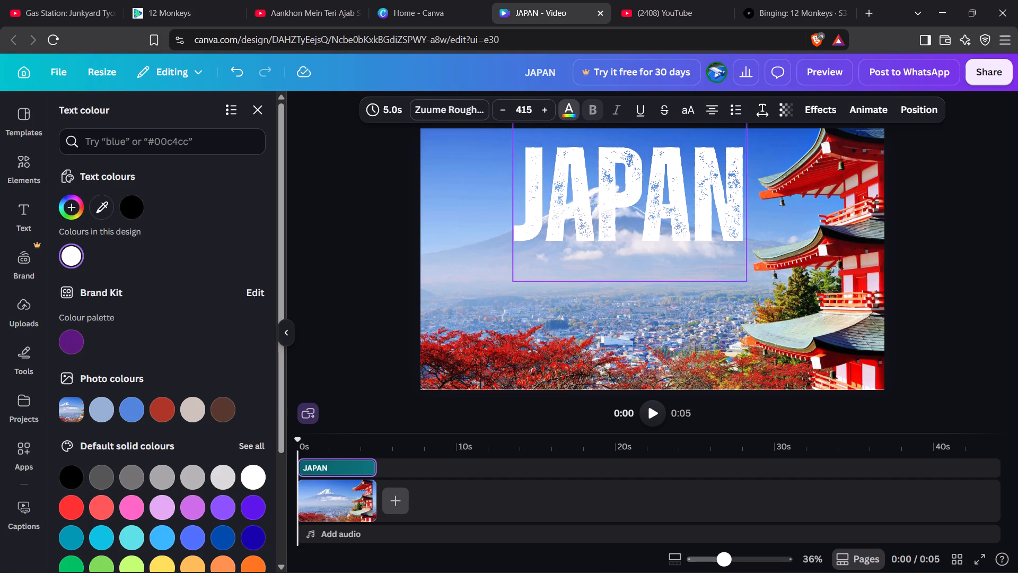
{"action": "left_click_drag", "start_coordinate": [646, 196], "coordinate": [646, 195]}
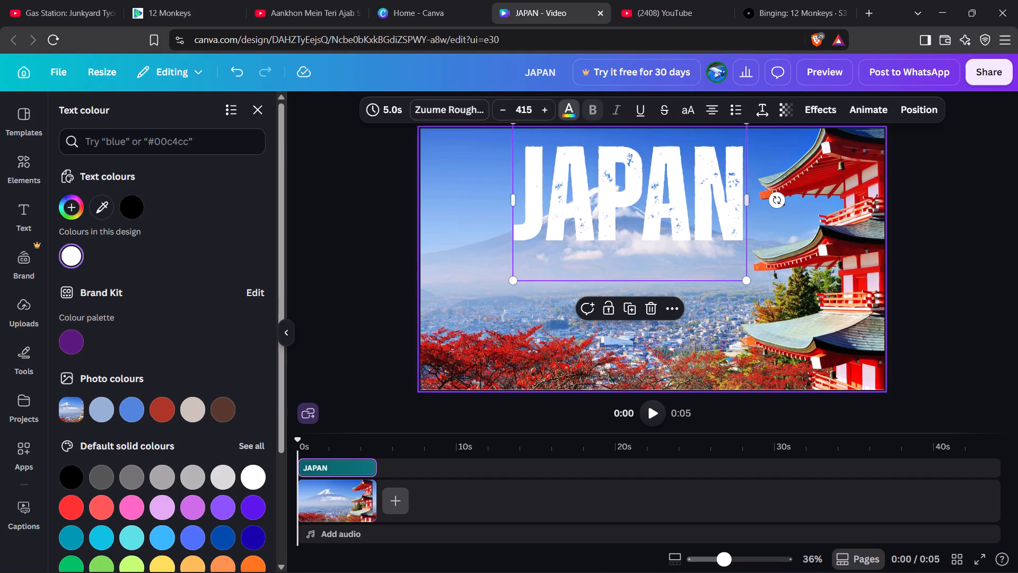
Examine the editing options offered for the JAPAN heading and for the Mount Fuji background photo, including with everything selected.
{"action": "right_click", "coordinate": [609, 251]}
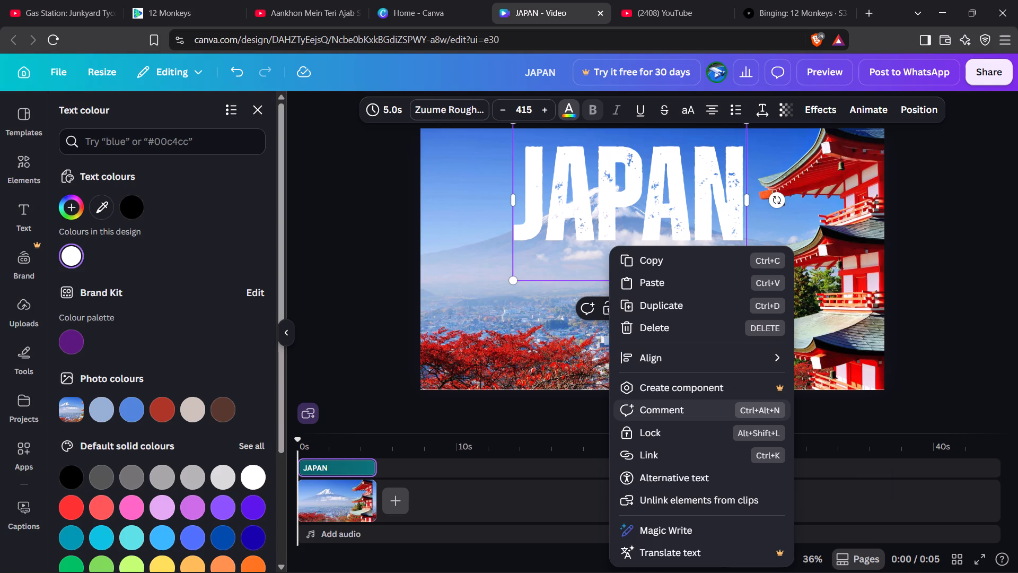
{"action": "scroll", "coordinate": [680, 411], "scroll_direction": "down", "scroll_amount": 3}
{"action": "left_click", "coordinate": [543, 366]}
{"action": "left_click", "coordinate": [543, 366]}
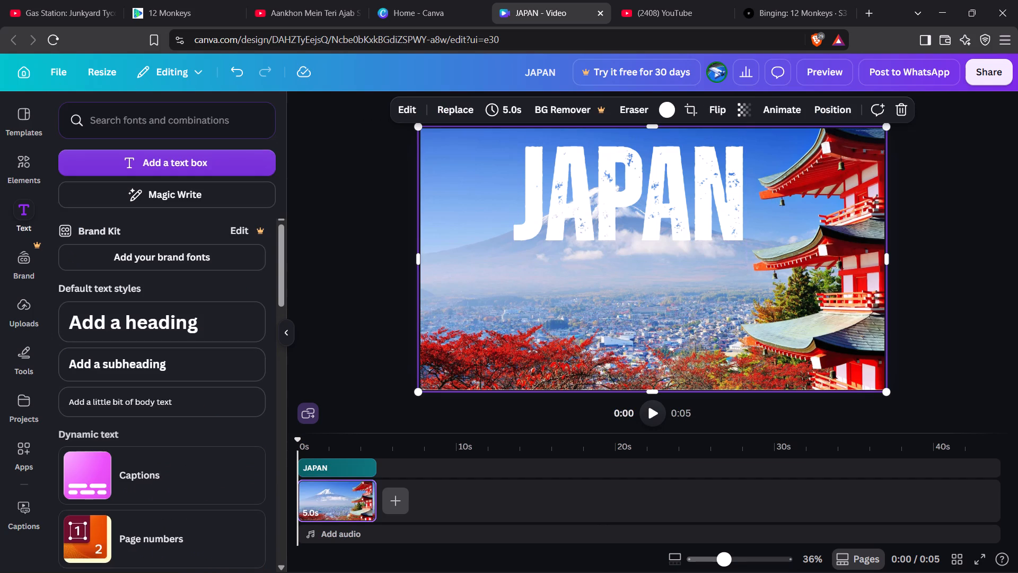
{"action": "key", "text": "ctrl+a"}
{"action": "key", "text": "ctrl+s"}
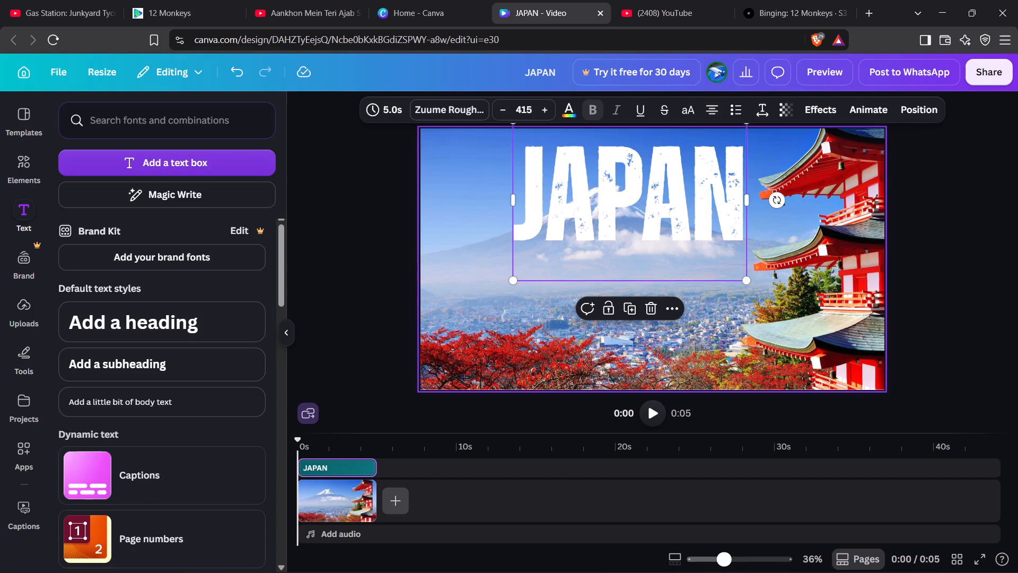
{"action": "right_click", "coordinate": [504, 245]}
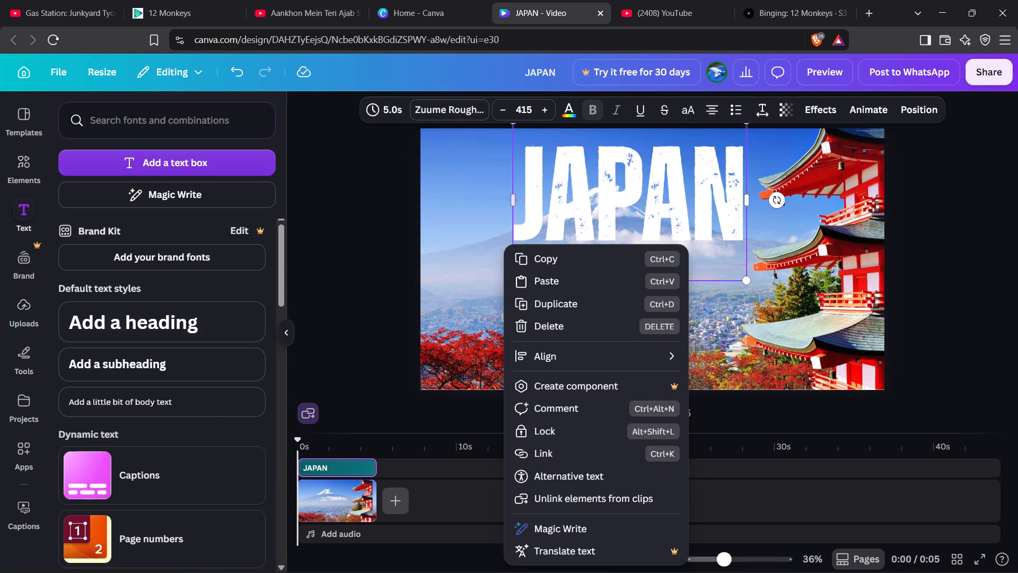
{"action": "scroll", "coordinate": [558, 477], "scroll_direction": "down", "scroll_amount": 2}
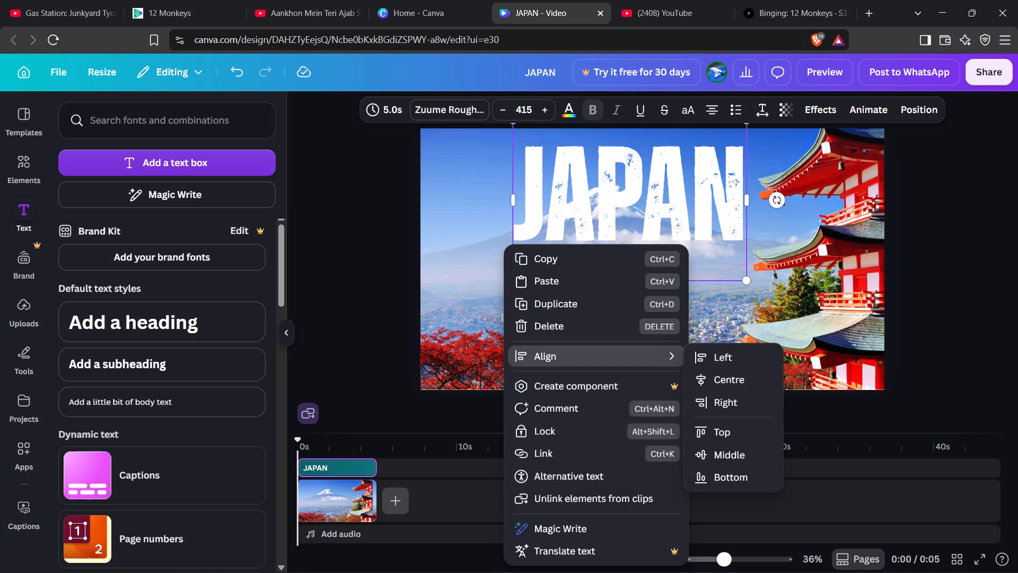
{"action": "scroll", "coordinate": [592, 480], "scroll_direction": "down", "scroll_amount": 3}
{"action": "left_click", "coordinate": [493, 337]}
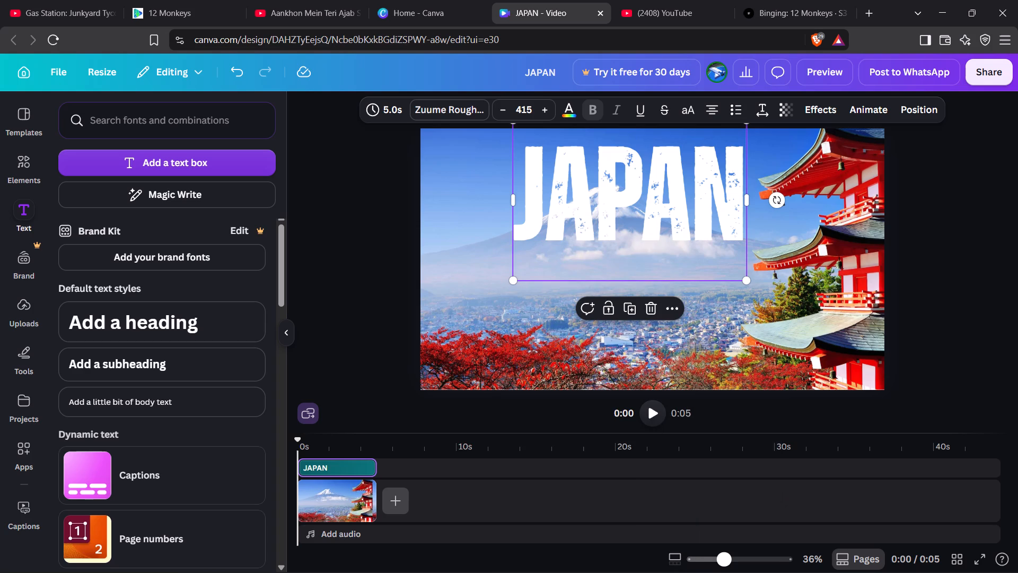
{"action": "left_click", "coordinate": [466, 329]}
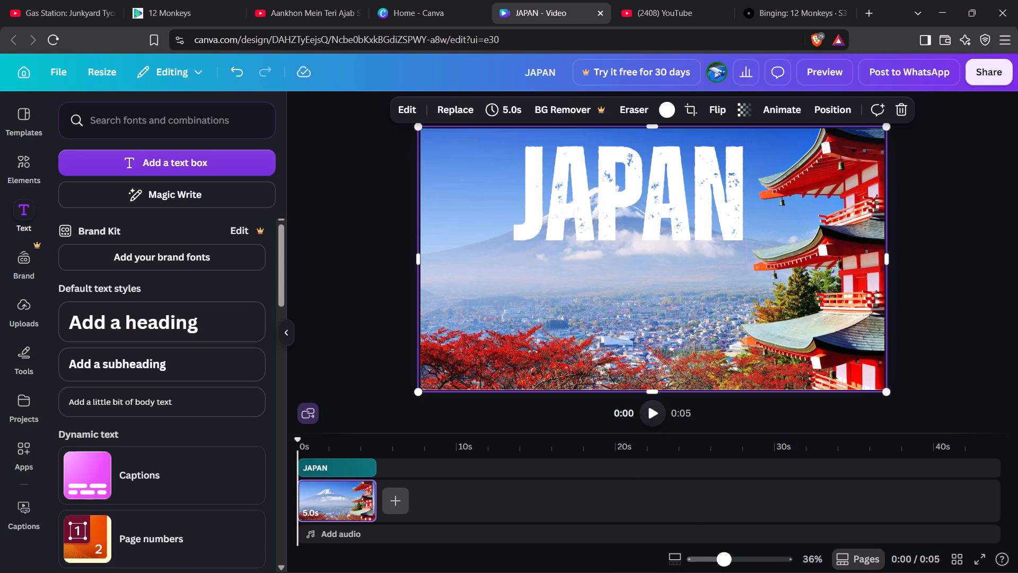
{"action": "key", "text": "ctrl+a"}
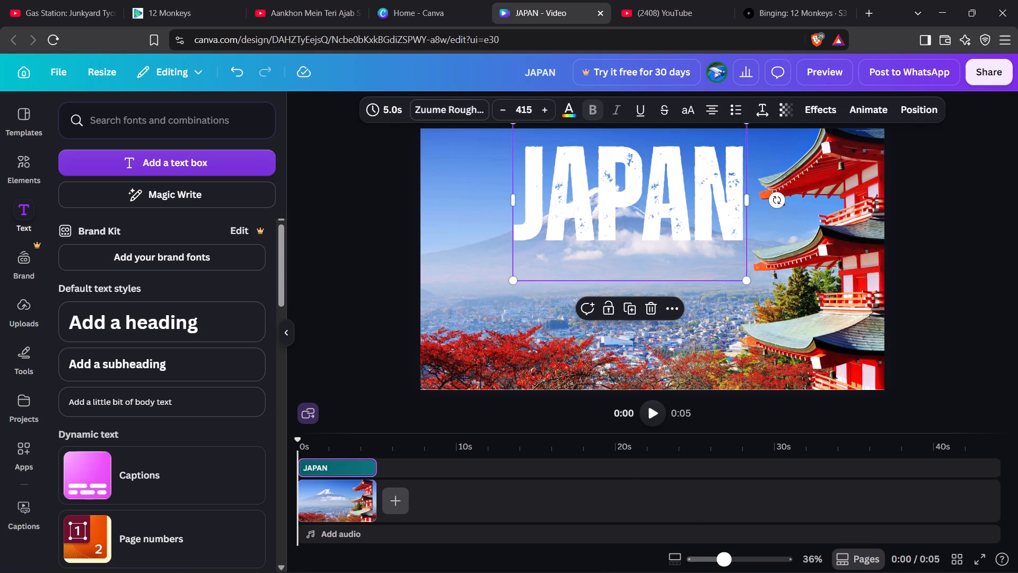
{"action": "left_click", "coordinate": [673, 314]}
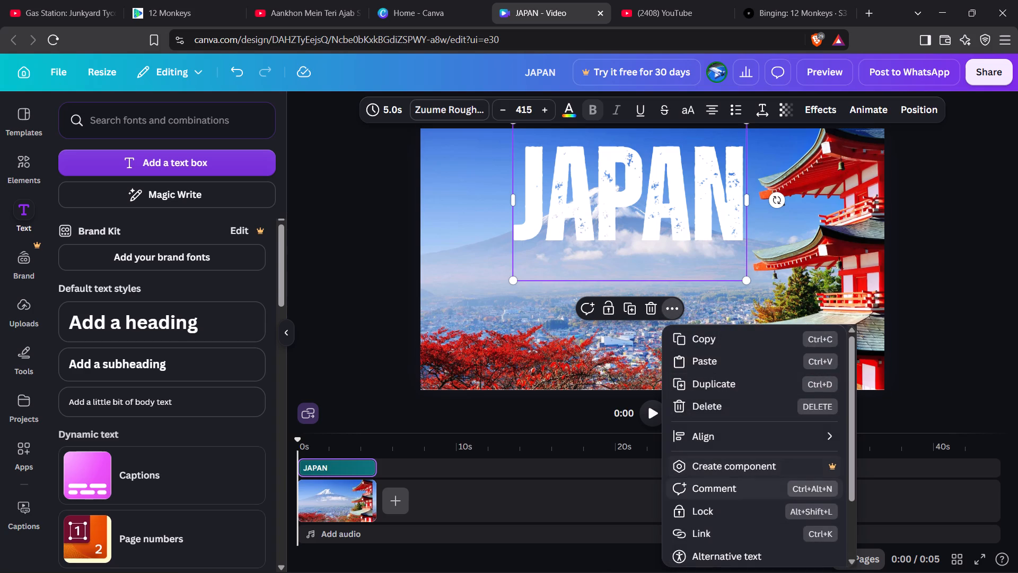
{"action": "scroll", "coordinate": [767, 410], "scroll_direction": "down", "scroll_amount": 4}
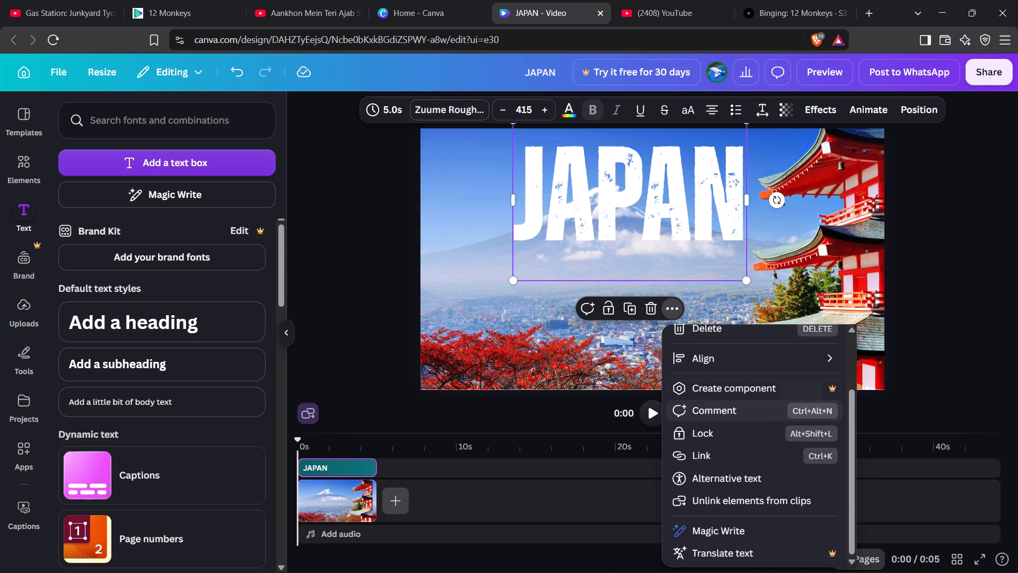
{"action": "left_click", "coordinate": [528, 334]}
{"action": "left_click", "coordinate": [528, 334]}
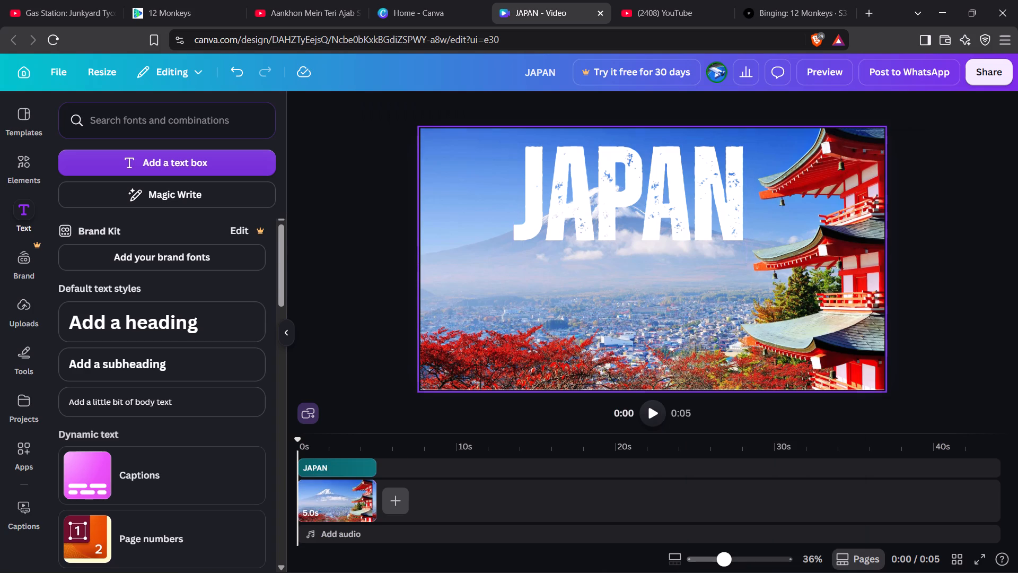
{"action": "key", "text": "ctrl+a"}
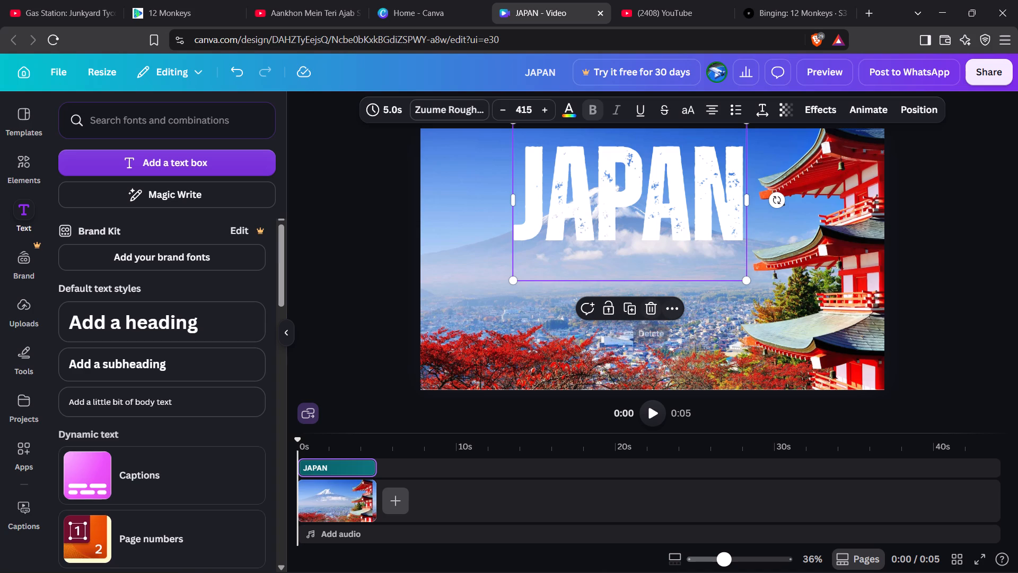
{"action": "left_click", "coordinate": [673, 310]}
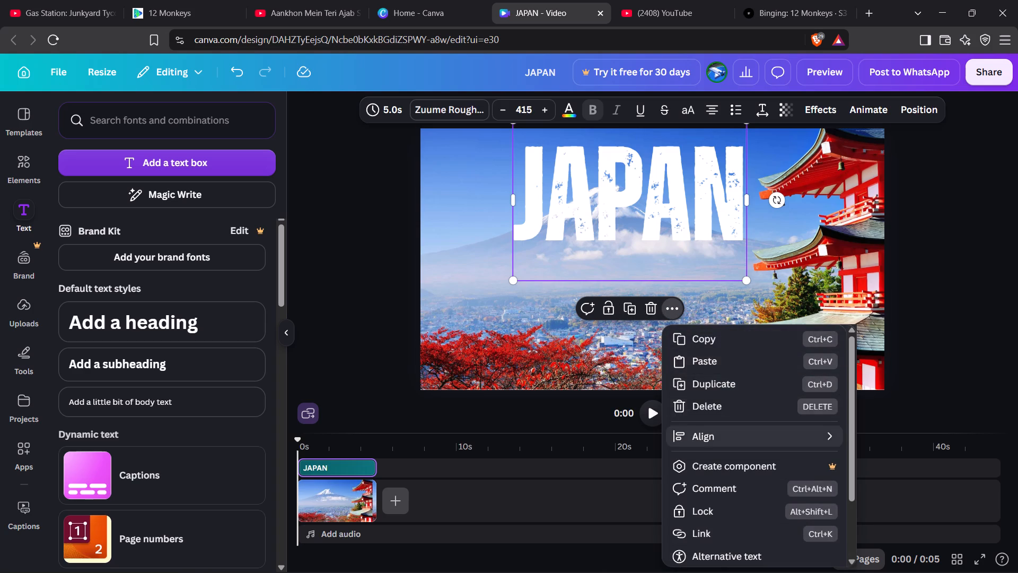
{"action": "scroll", "coordinate": [701, 445], "scroll_direction": "down", "scroll_amount": 1}
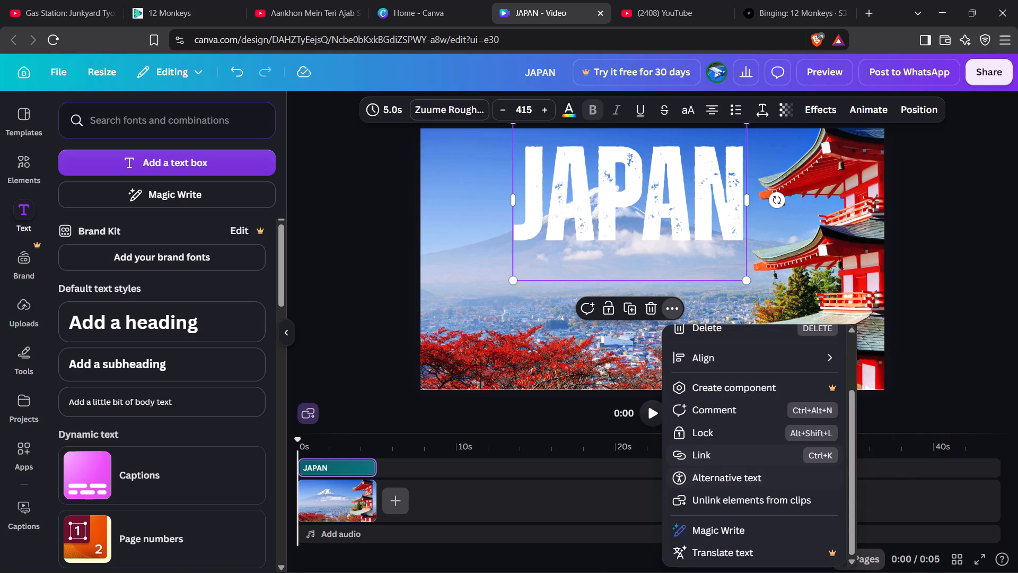
{"action": "left_click", "coordinate": [495, 356]}
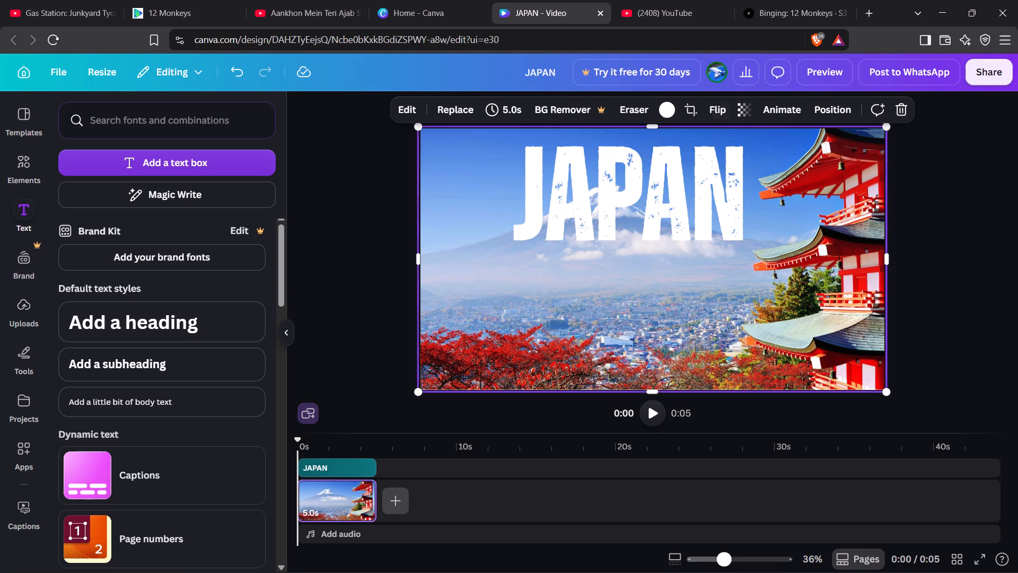
{"action": "right_click", "coordinate": [810, 252]}
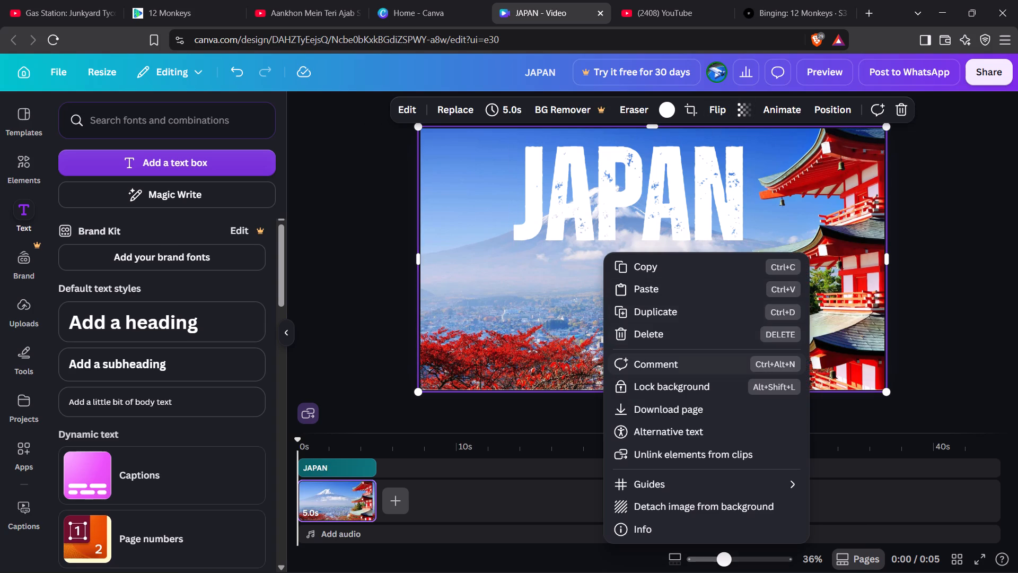
{"action": "scroll", "coordinate": [712, 369], "scroll_direction": "down", "scroll_amount": 2}
{"action": "left_click", "coordinate": [569, 351]}
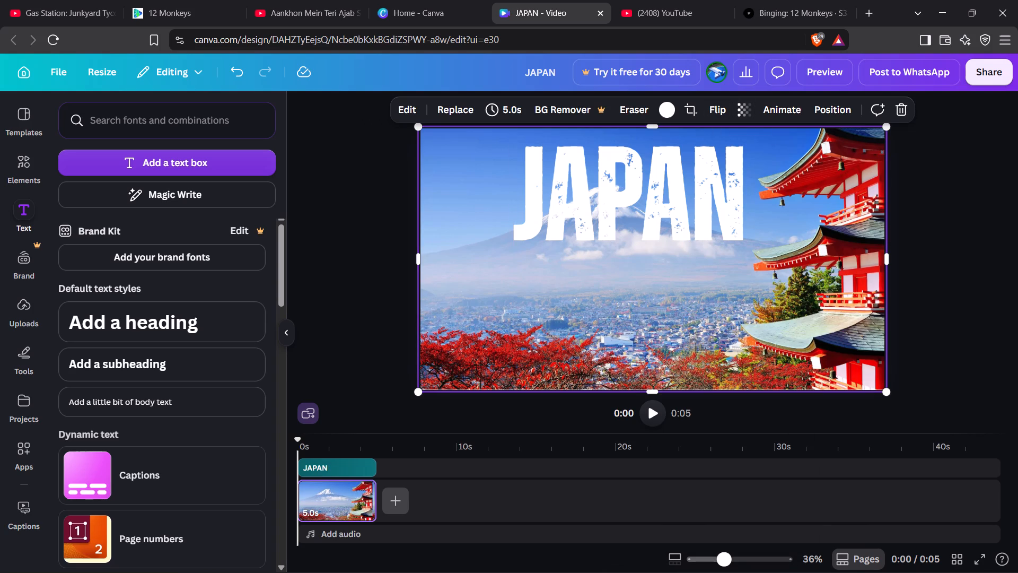
Reload the design page.
{"action": "left_click", "coordinate": [56, 40]}
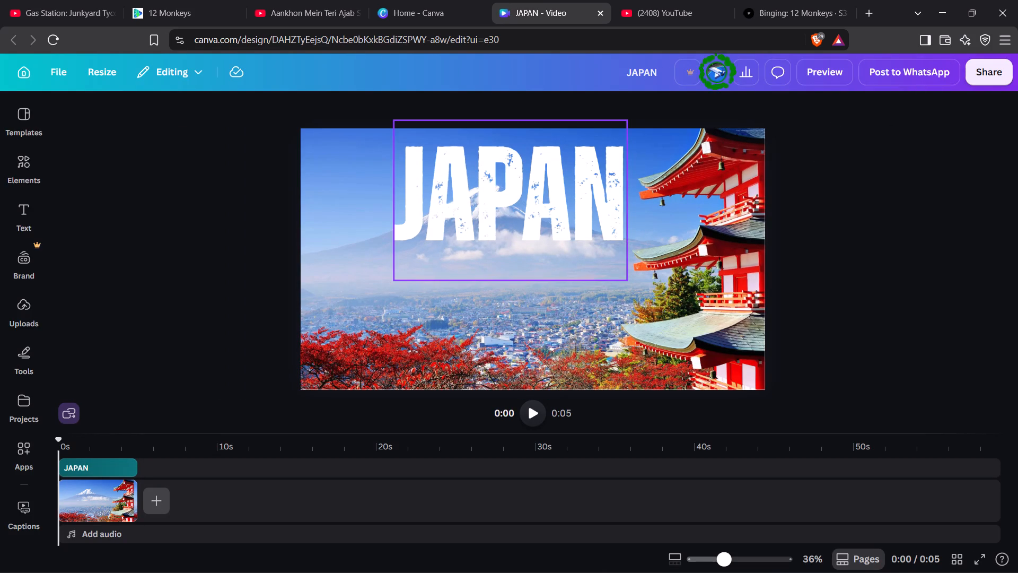
Select the JAPAN heading and show the design's layer order in its position settings.
{"action": "left_click", "coordinate": [541, 178]}
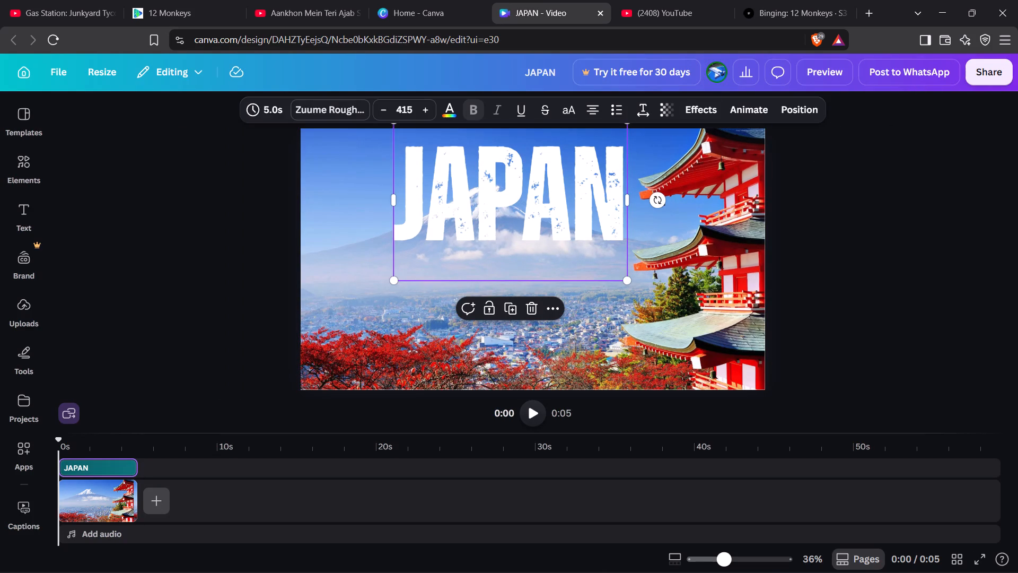
{"action": "left_click", "coordinate": [795, 109]}
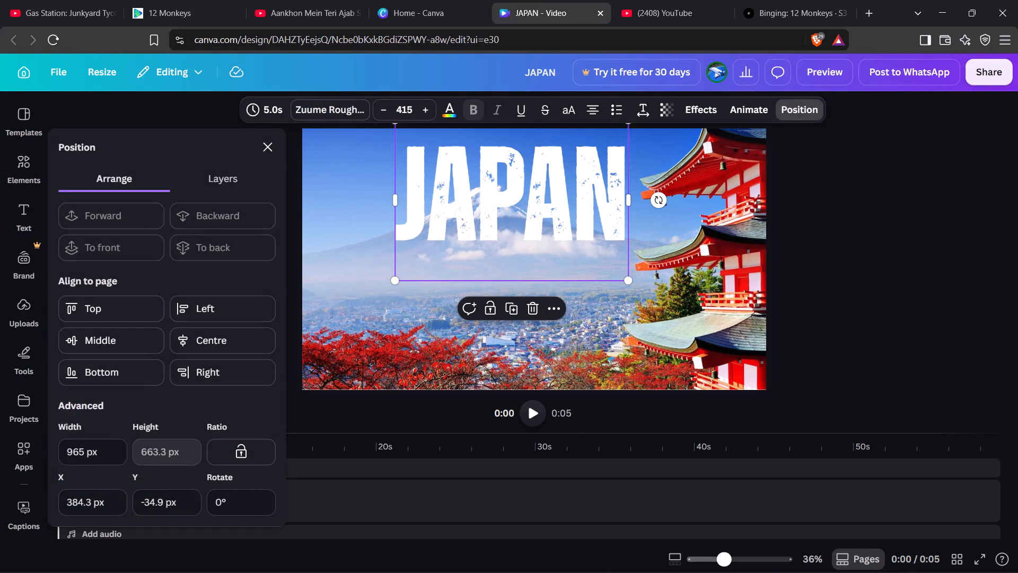
{"action": "left_click", "coordinate": [224, 184]}
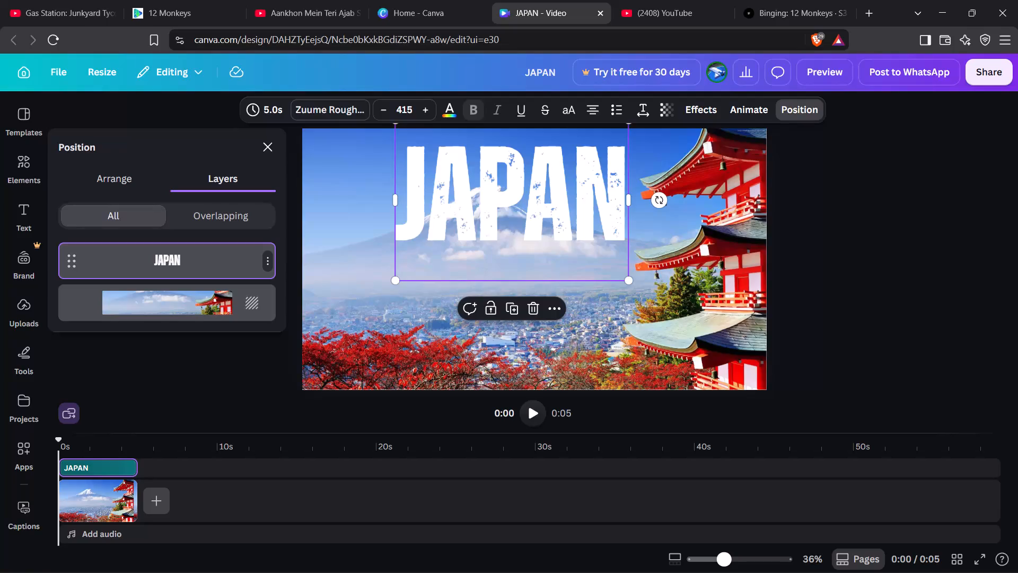
Detach the Mount Fuji photo from the background and enlarge it beyond the frame, with the JAPAN heading moved up above the frame.
{"action": "left_click", "coordinate": [238, 256]}
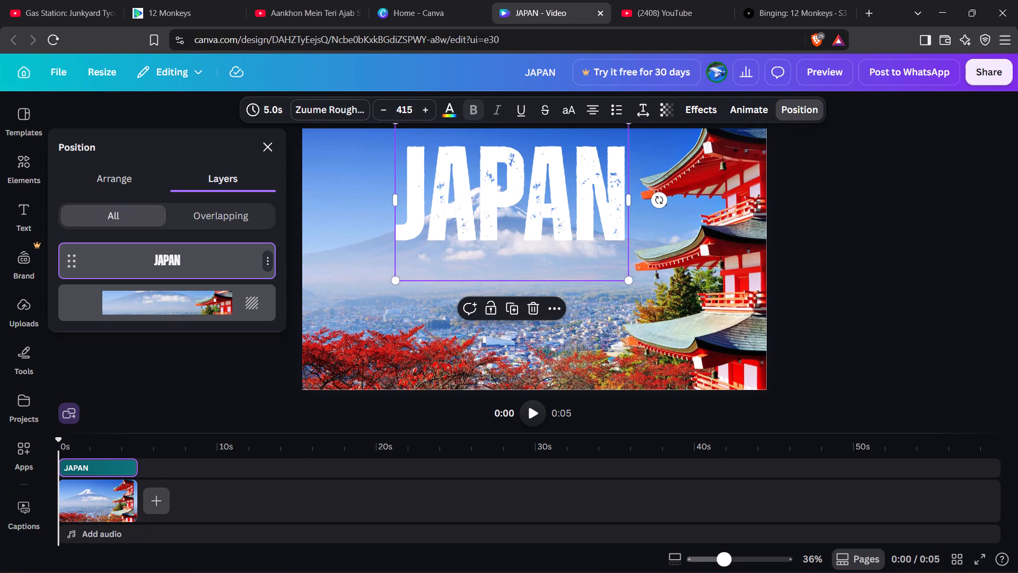
{"action": "left_click", "coordinate": [216, 297]}
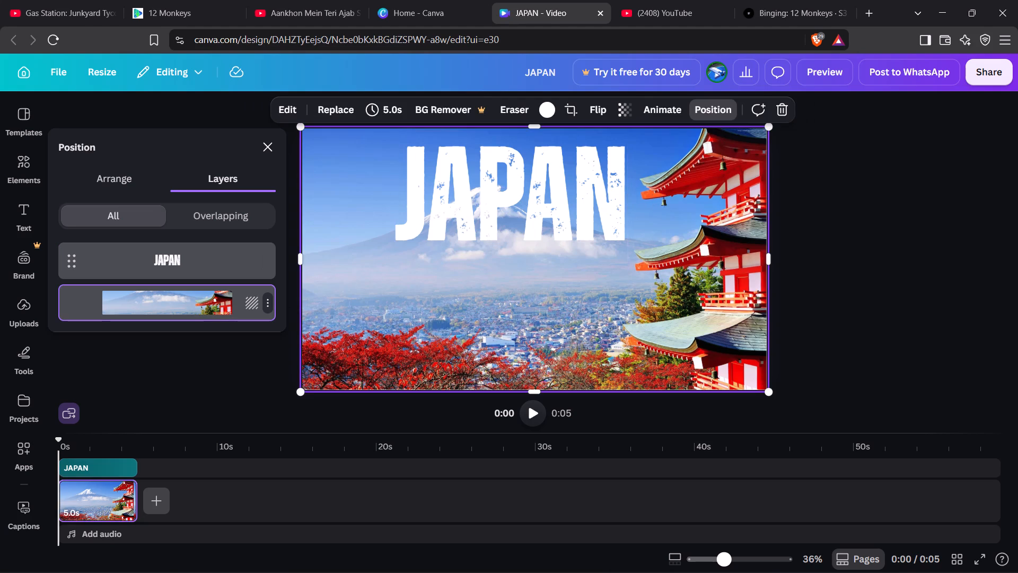
{"action": "left_click", "coordinate": [373, 299]}
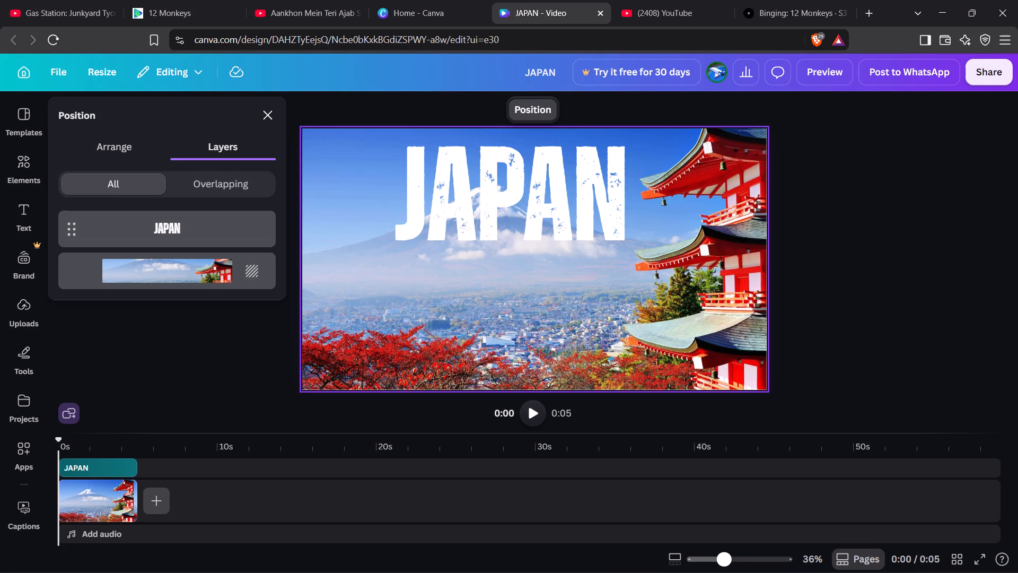
Enlarge the Mount Fuji background photo well beyond the frame and reposition it with the peak at the frame's left and the pagoda at its right.
{"action": "left_click", "coordinate": [361, 190]}
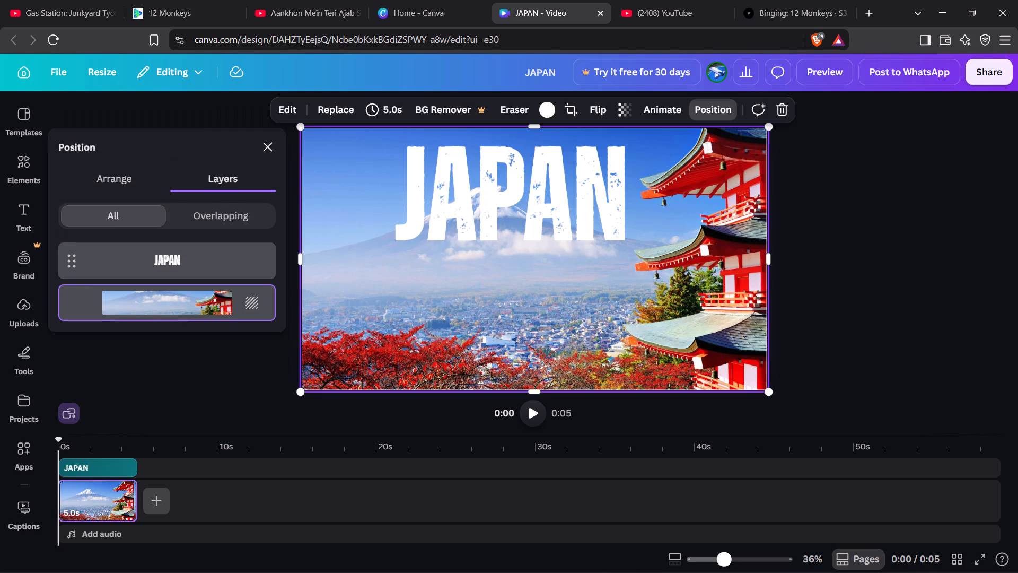
{"action": "left_click_drag", "start_coordinate": [300, 126], "coordinate": [175, 32]}
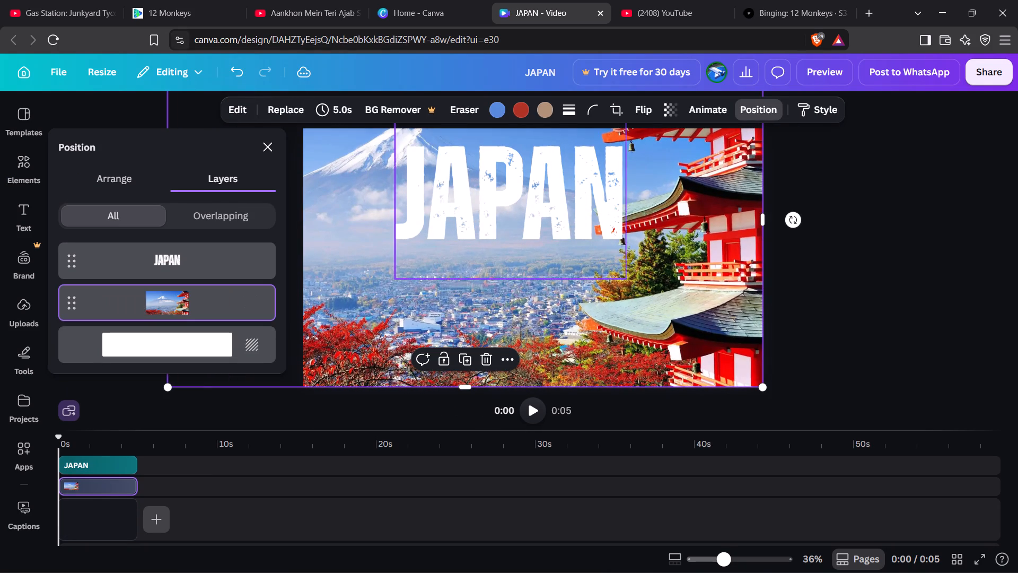
{"action": "left_click_drag", "start_coordinate": [765, 390], "coordinate": [803, 435]}
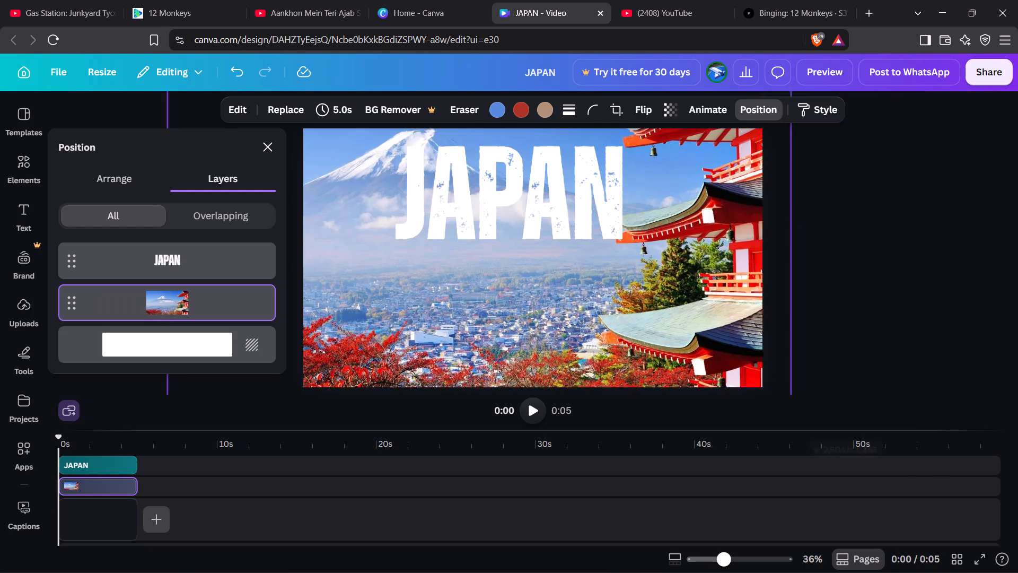
{"action": "left_click_drag", "start_coordinate": [803, 435], "coordinate": [893, 485]}
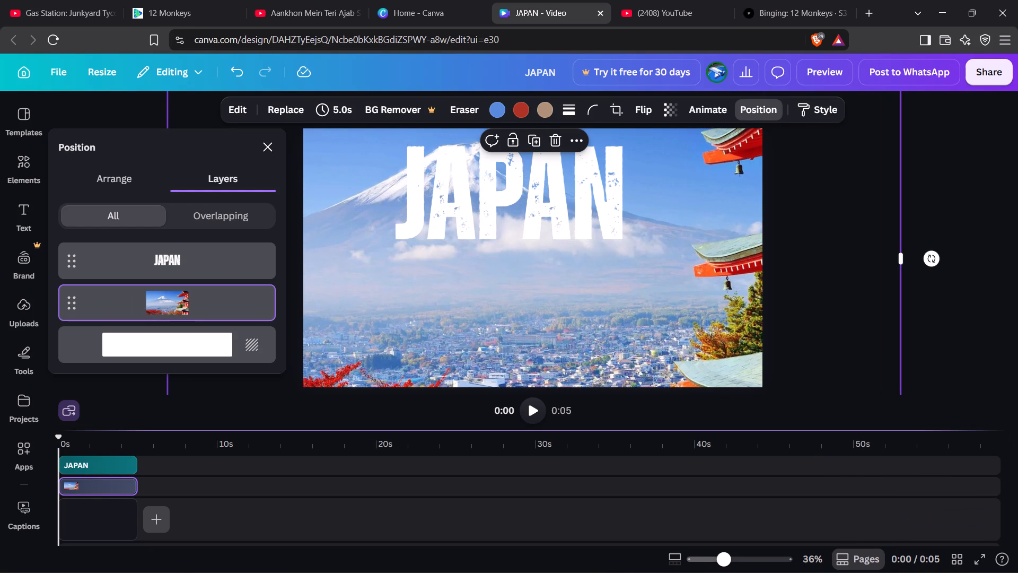
{"action": "left_click_drag", "start_coordinate": [607, 296], "coordinate": [622, 339]}
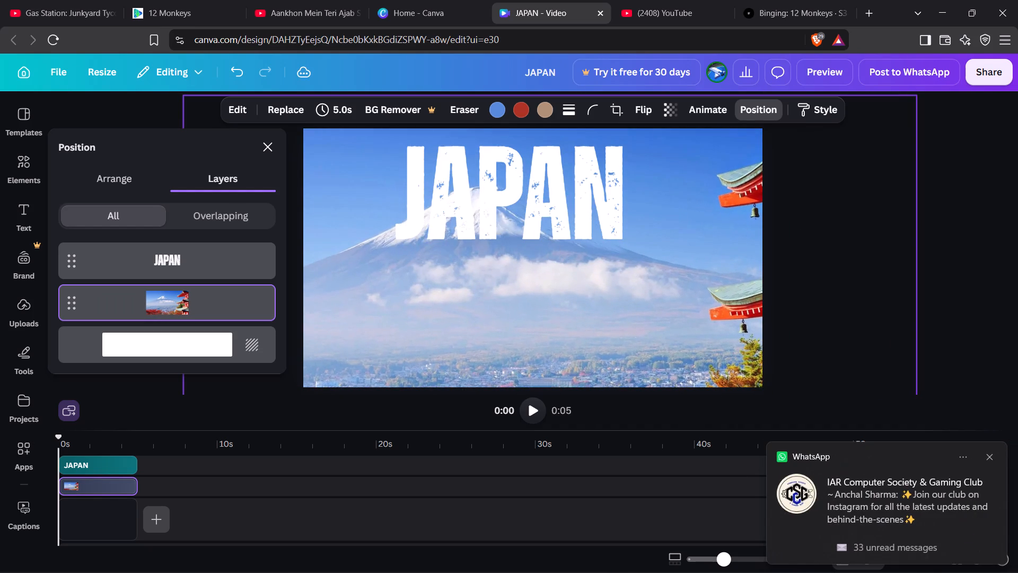
{"action": "left_click_drag", "start_coordinate": [622, 339], "coordinate": [536, 335]}
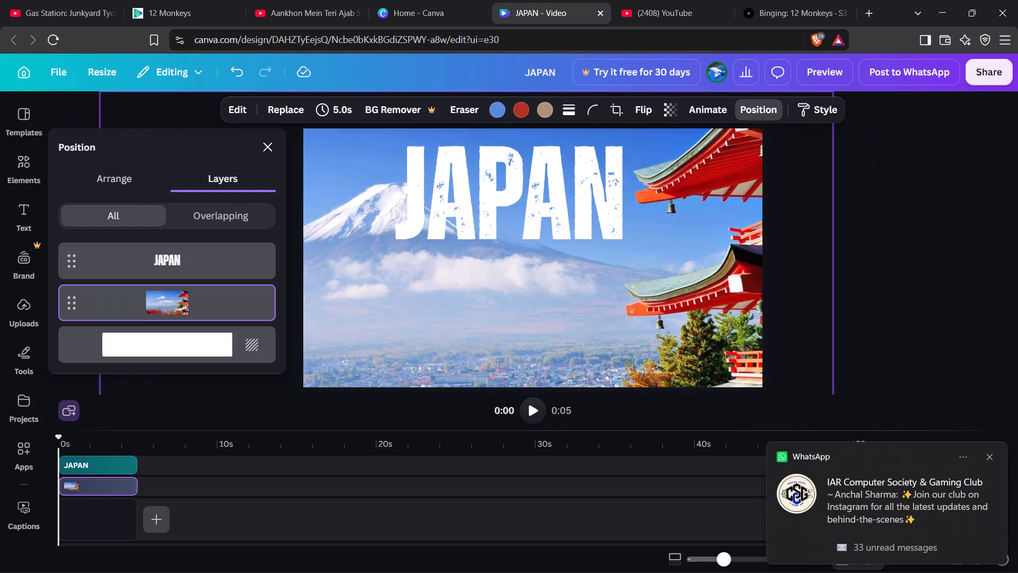
{"action": "left_click_drag", "start_coordinate": [536, 335], "coordinate": [524, 336]}
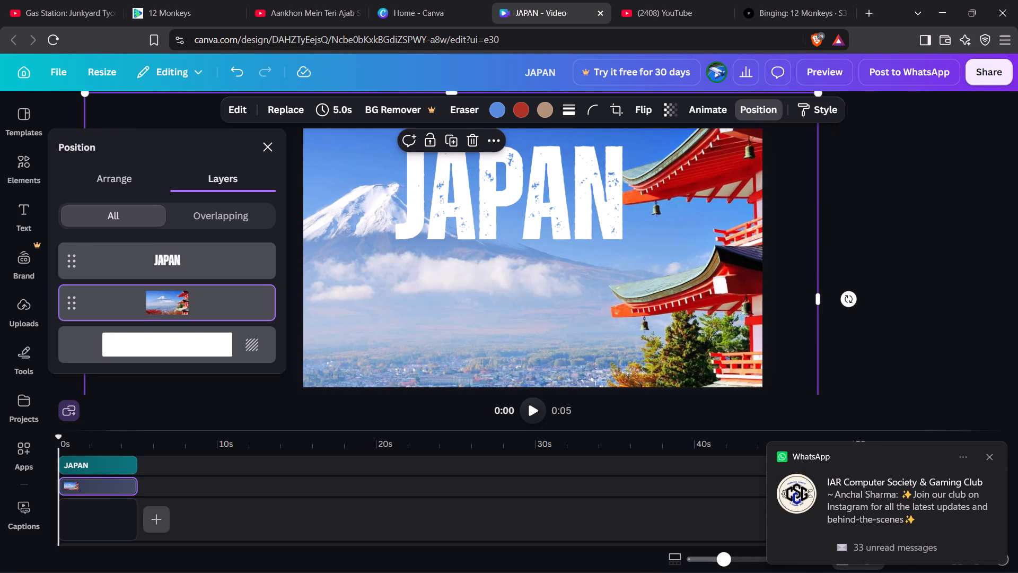
{"action": "scroll", "coordinate": [749, 288], "scroll_direction": "up", "scroll_amount": 1}
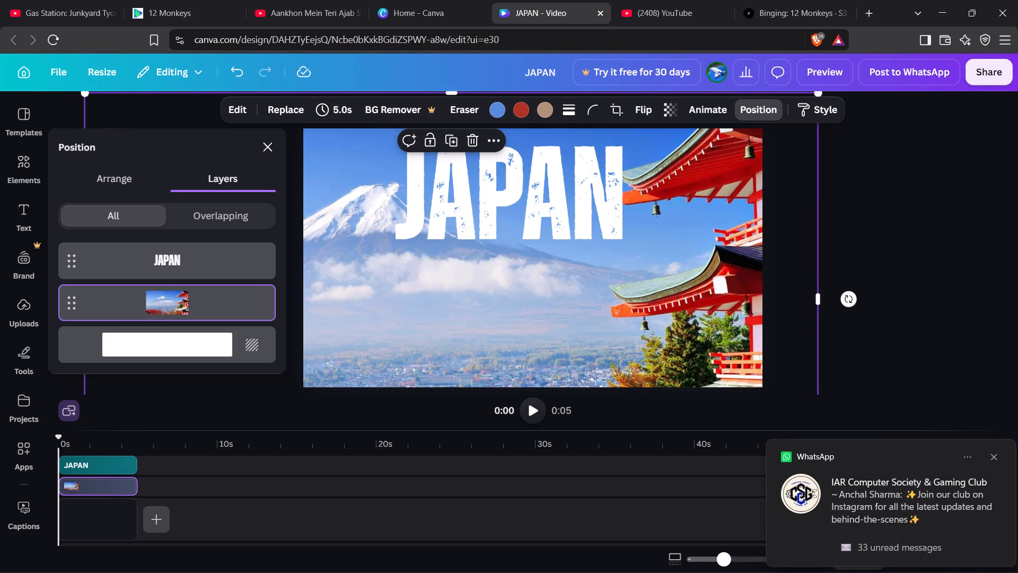
{"action": "scroll", "coordinate": [749, 288], "scroll_direction": "up", "scroll_amount": 1}
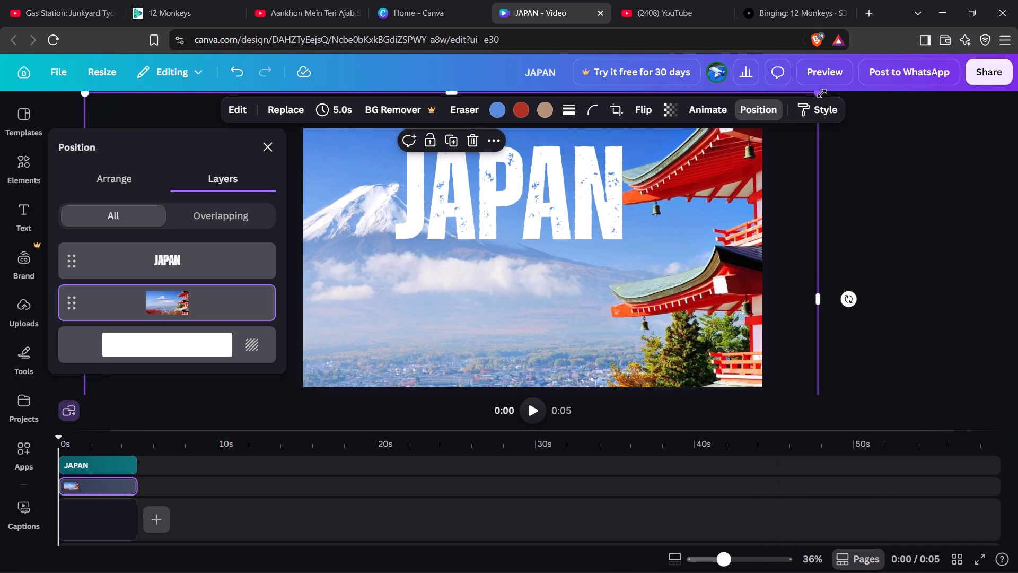
{"action": "left_click_drag", "start_coordinate": [822, 93], "coordinate": [852, 57]}
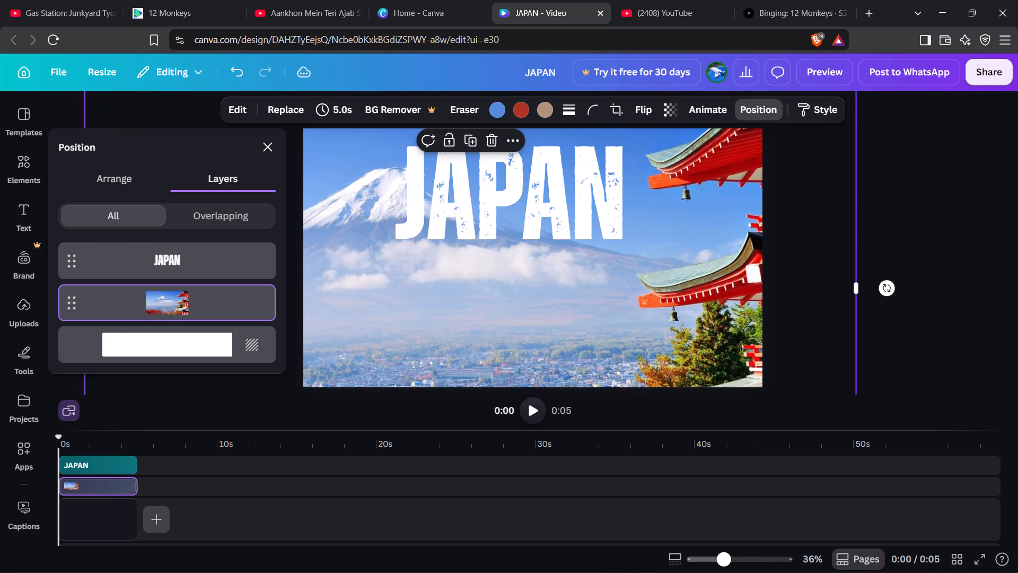
{"action": "left_click_drag", "start_coordinate": [646, 232], "coordinate": [593, 254]}
Move the JAPAN heading straight up until it sits out of view above the frame's top edge.
{"action": "left_click_drag", "start_coordinate": [511, 242], "coordinate": [518, 150]}
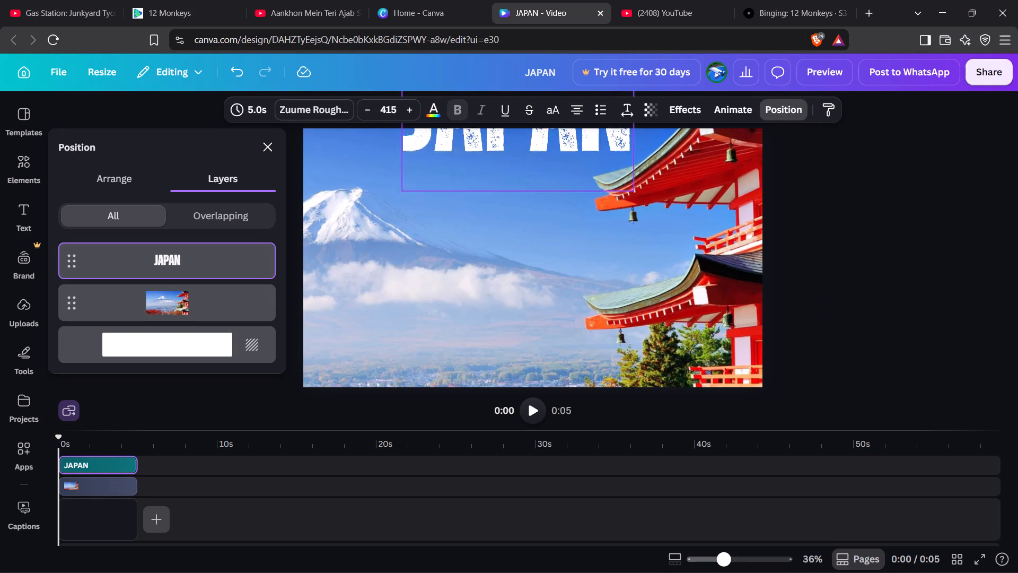
{"action": "left_click_drag", "start_coordinate": [518, 150], "coordinate": [521, 126]}
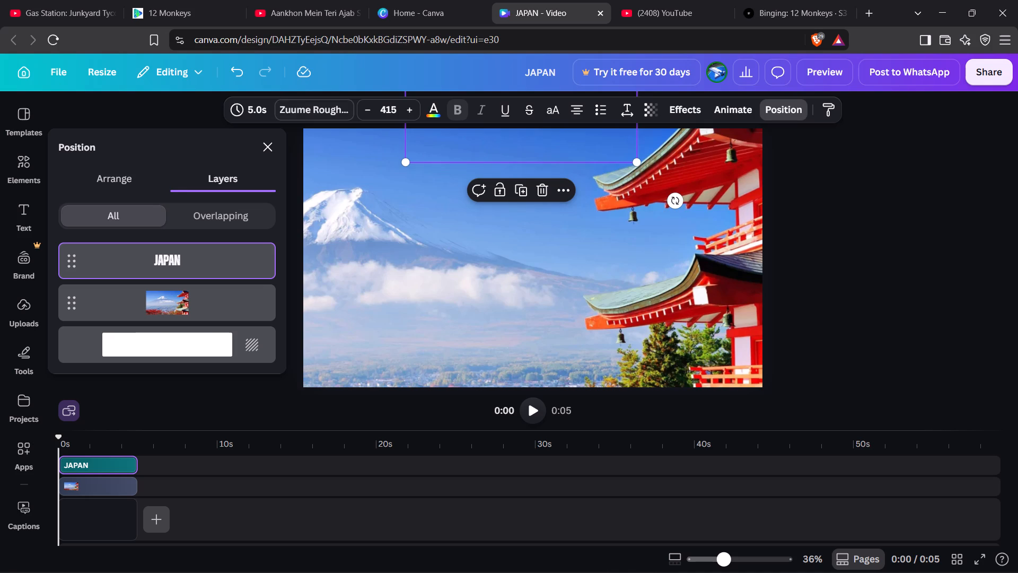
Search the elements for GRUNGE and look through the photo results for a suitable texture.
{"action": "left_click", "coordinate": [25, 170]}
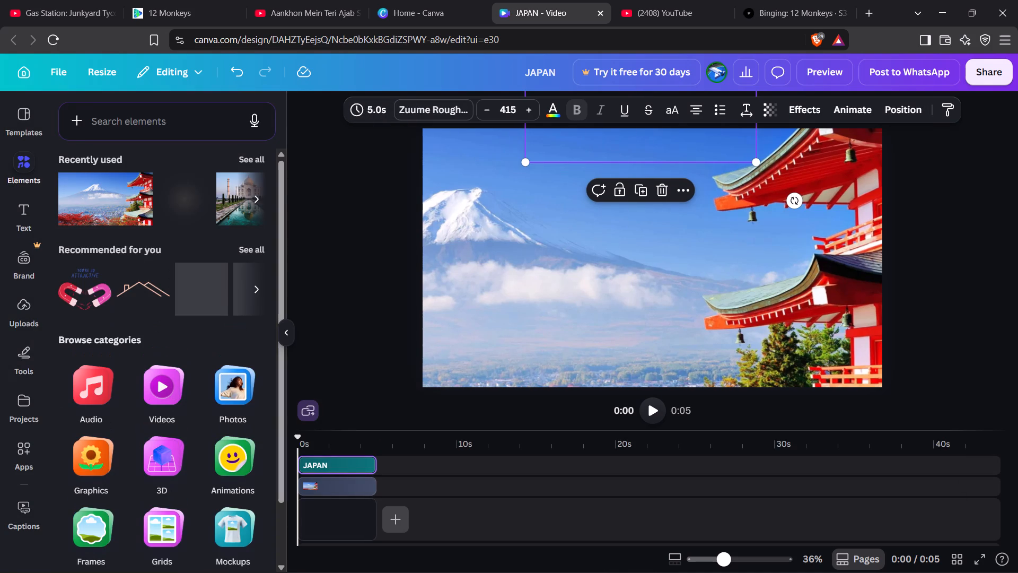
{"action": "left_click", "coordinate": [130, 125]}
{"action": "type", "text": "GR"}
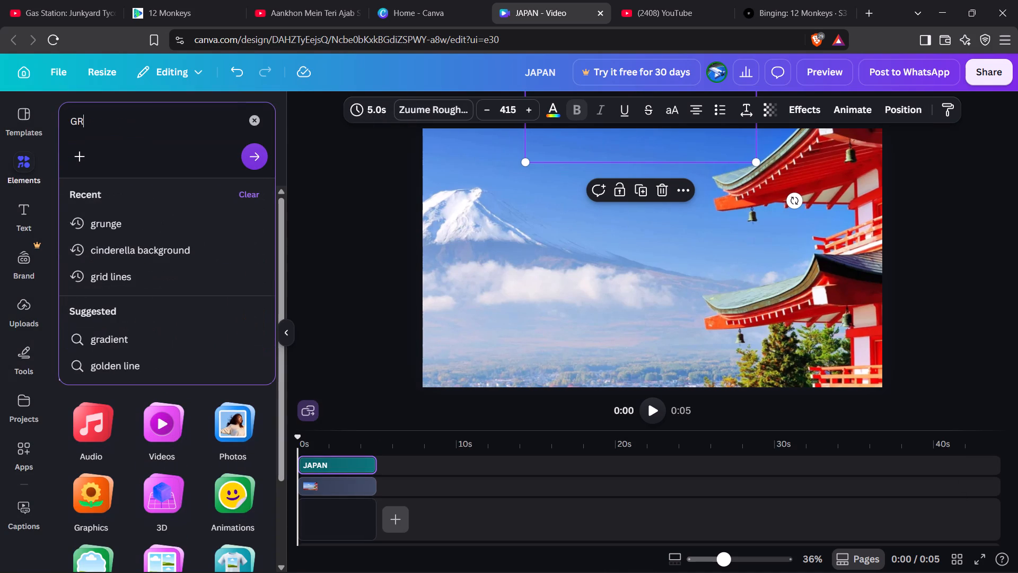
{"action": "type", "text": "UNGE"}
{"action": "key", "text": "Return"}
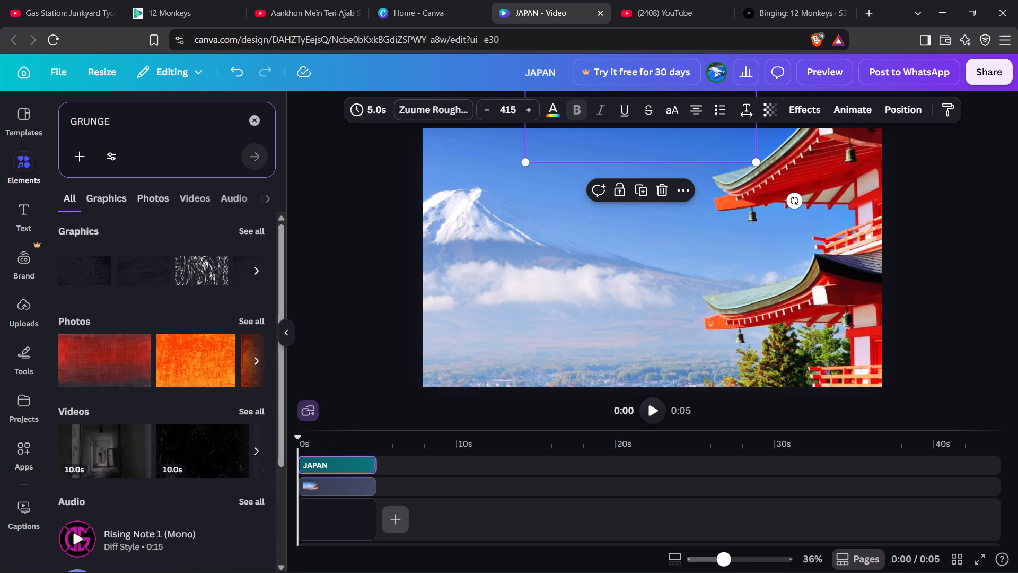
{"action": "left_click", "coordinate": [148, 199]}
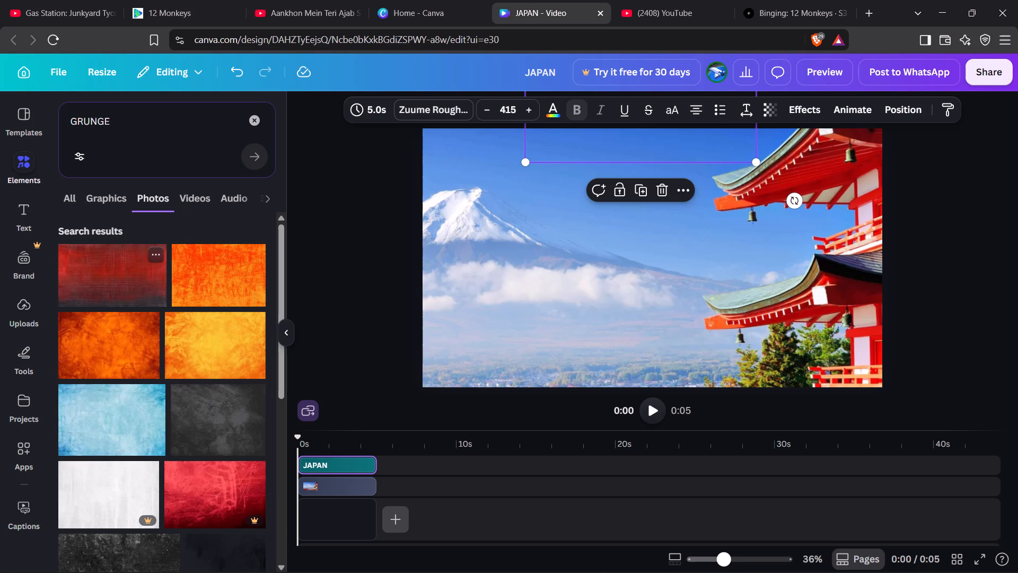
{"action": "scroll", "coordinate": [136, 281], "scroll_direction": "down", "scroll_amount": 5}
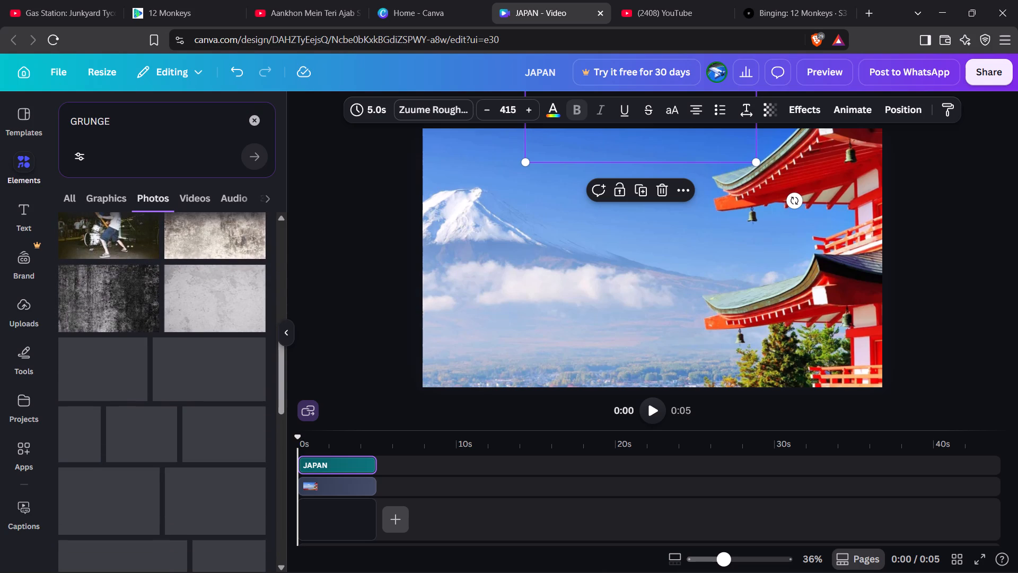
{"action": "scroll", "coordinate": [136, 281], "scroll_direction": "up", "scroll_amount": 1}
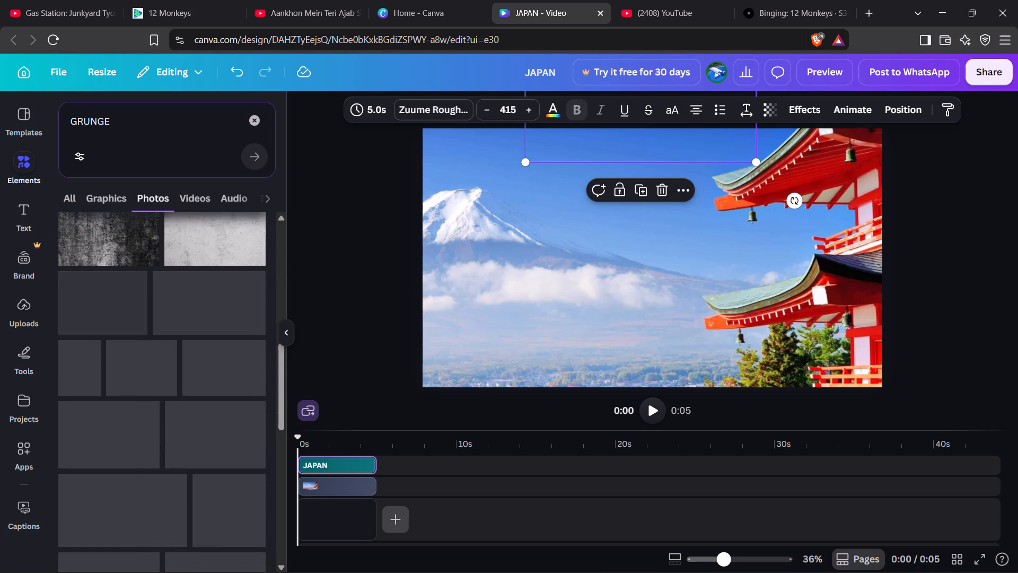
{"action": "scroll", "coordinate": [136, 281], "scroll_direction": "up", "scroll_amount": 1}
{"action": "scroll", "coordinate": [136, 281], "scroll_direction": "right", "scroll_amount": 1}
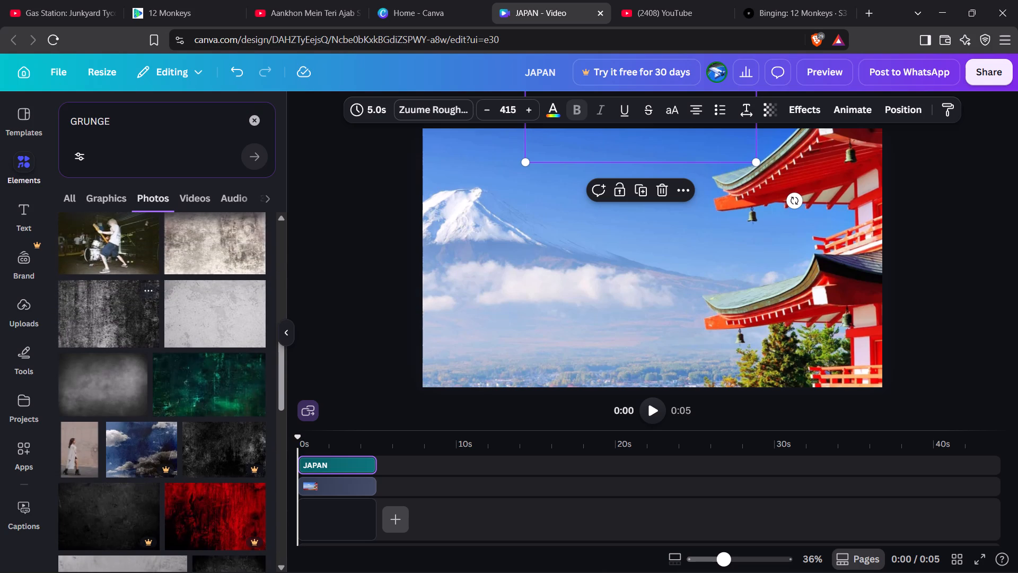
{"action": "scroll", "coordinate": [136, 281], "scroll_direction": "right", "scroll_amount": 1}
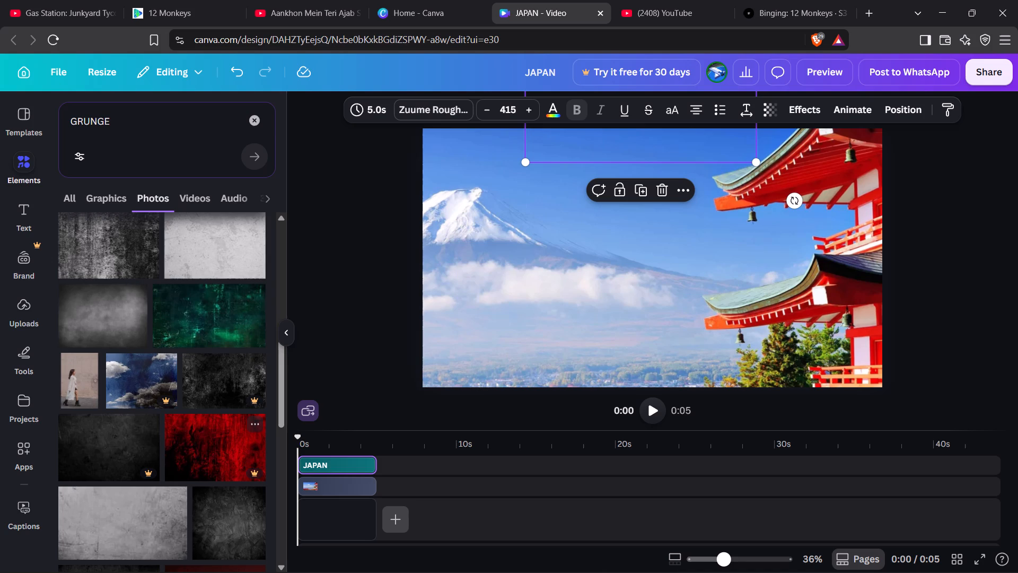
{"action": "scroll", "coordinate": [209, 430], "scroll_direction": "down", "scroll_amount": 3}
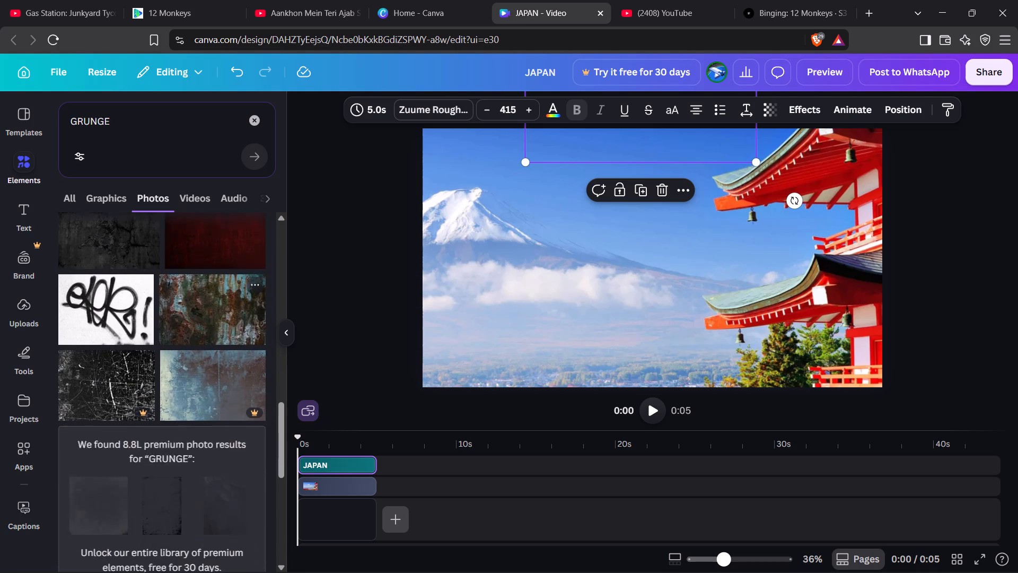
{"action": "scroll", "coordinate": [209, 430], "scroll_direction": "down", "scroll_amount": 2}
{"action": "scroll", "coordinate": [209, 430], "scroll_direction": "up", "scroll_amount": 8}
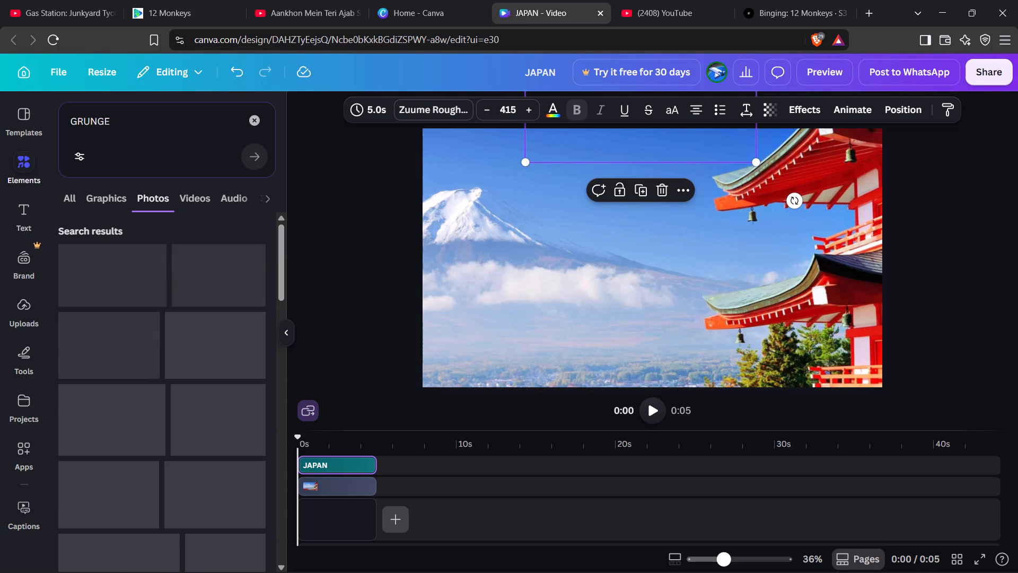
{"action": "scroll", "coordinate": [209, 430], "scroll_direction": "up", "scroll_amount": 1}
Search the photos for GRUNGE BLUE and set the first dark blue texture as the opening page's background.
{"action": "left_click", "coordinate": [184, 123]}
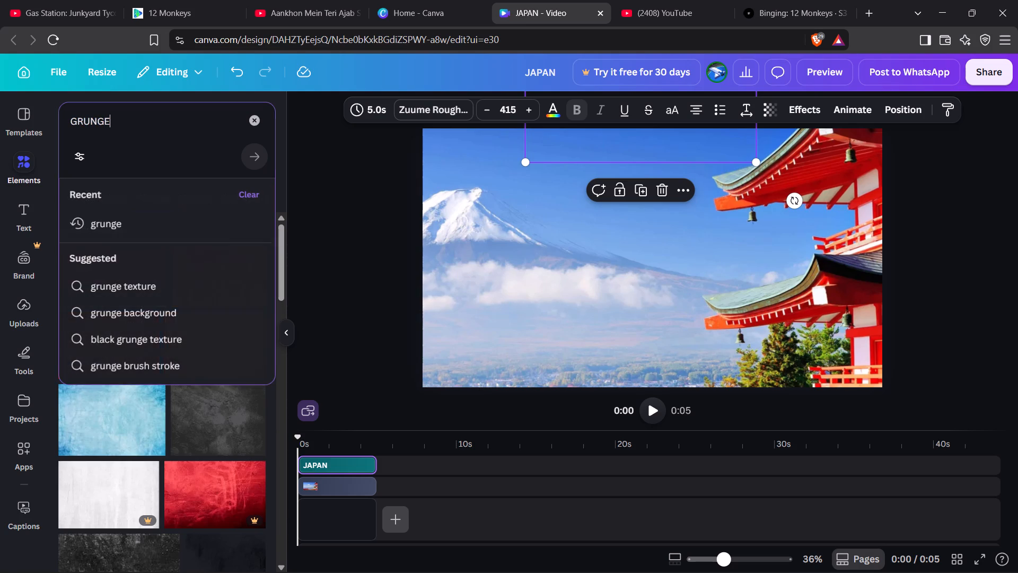
{"action": "key", "text": "space"}
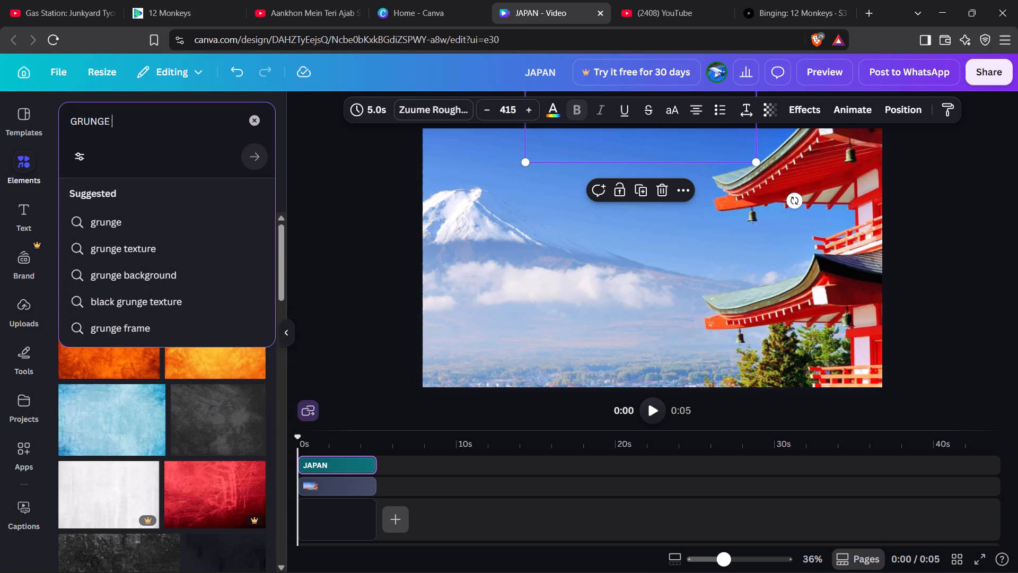
{"action": "type", "text": "BLUE"}
{"action": "key", "text": "Return"}
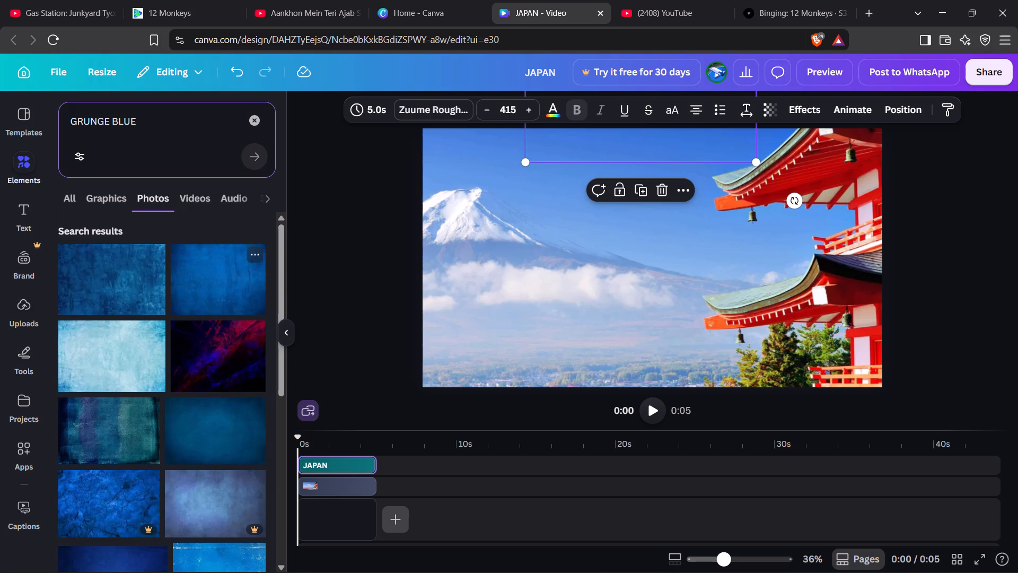
{"action": "left_click", "coordinate": [141, 292]}
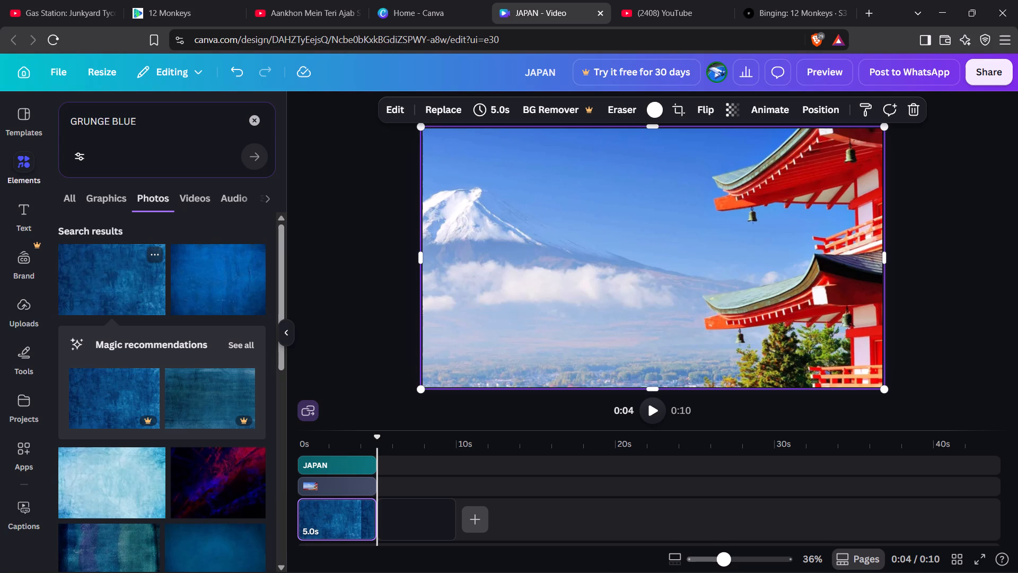
{"action": "left_click", "coordinate": [122, 294]}
{"action": "key", "text": "ctrl+z"}
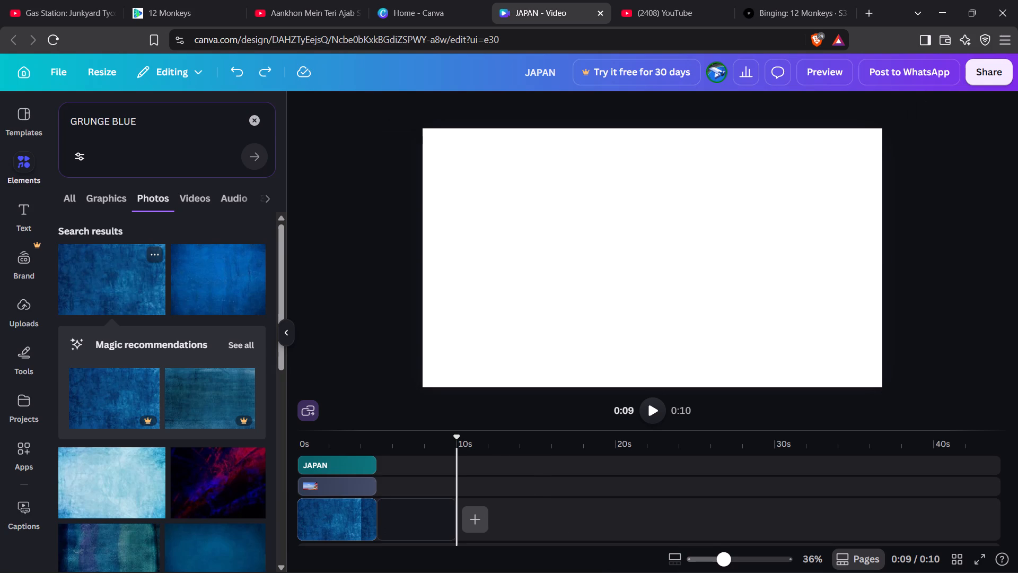
Move the blue grunge background onto its own full-frame timeline layer between JAPAN and the Mount Fuji photo, leaving only one page.
{"action": "left_click", "coordinate": [317, 519]}
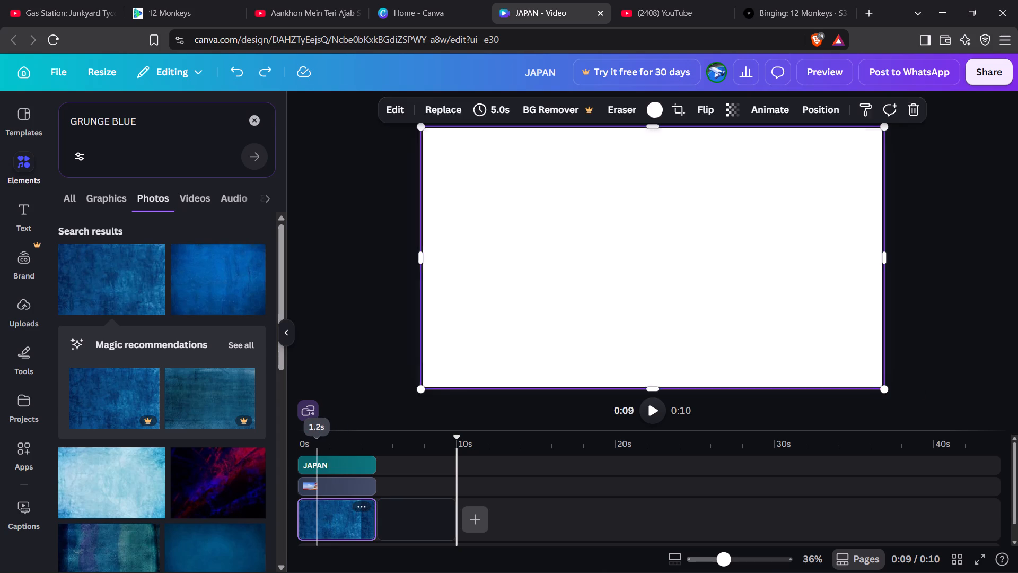
{"action": "left_click", "coordinate": [339, 510]}
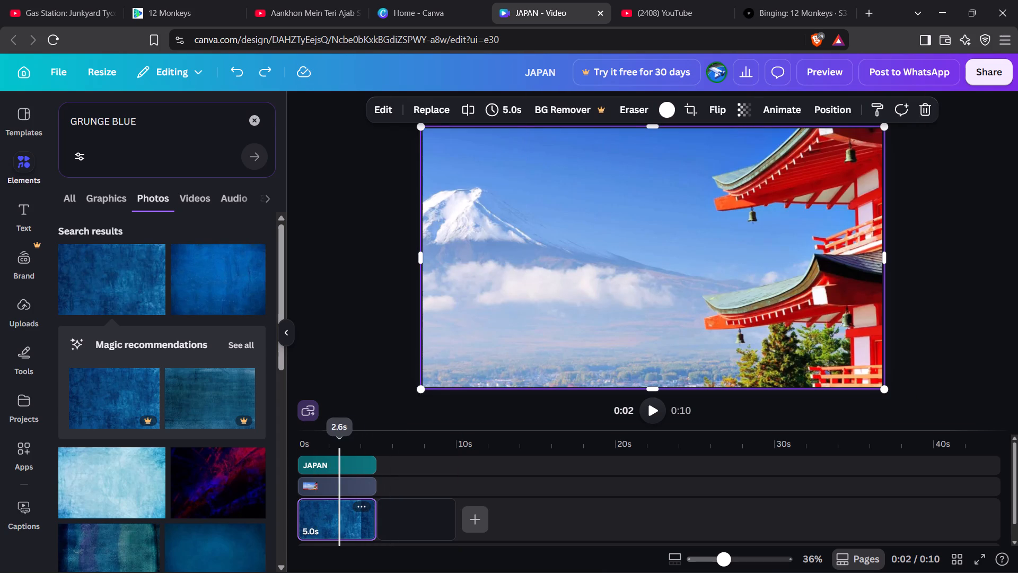
{"action": "left_click", "coordinate": [319, 510]}
{"action": "left_click_drag", "start_coordinate": [319, 510], "coordinate": [320, 482]}
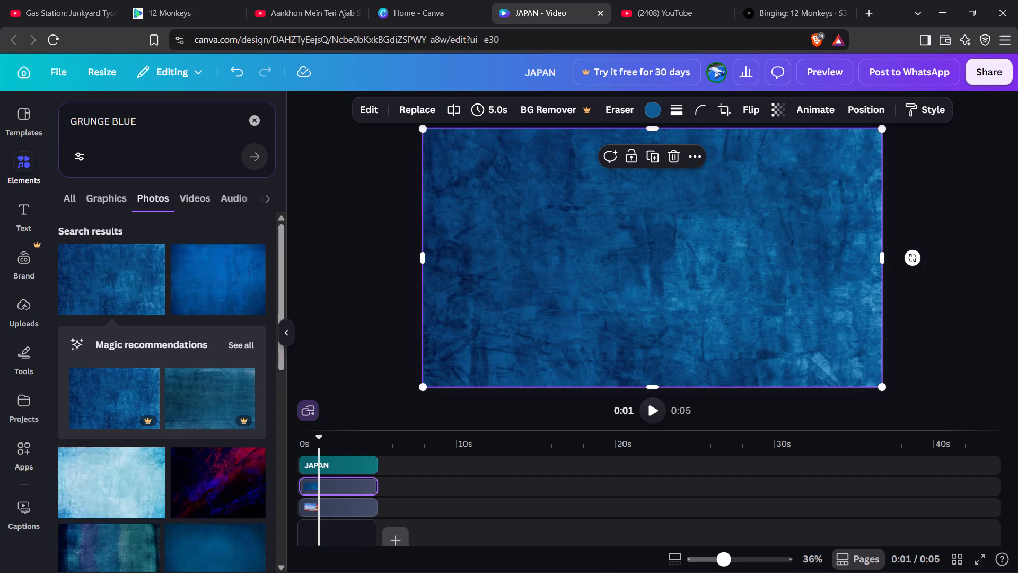
Search the elements for JAPAN MAP and add the plain bright green Japan map graphic over the blue grunge texture.
{"action": "left_click", "coordinate": [257, 126]}
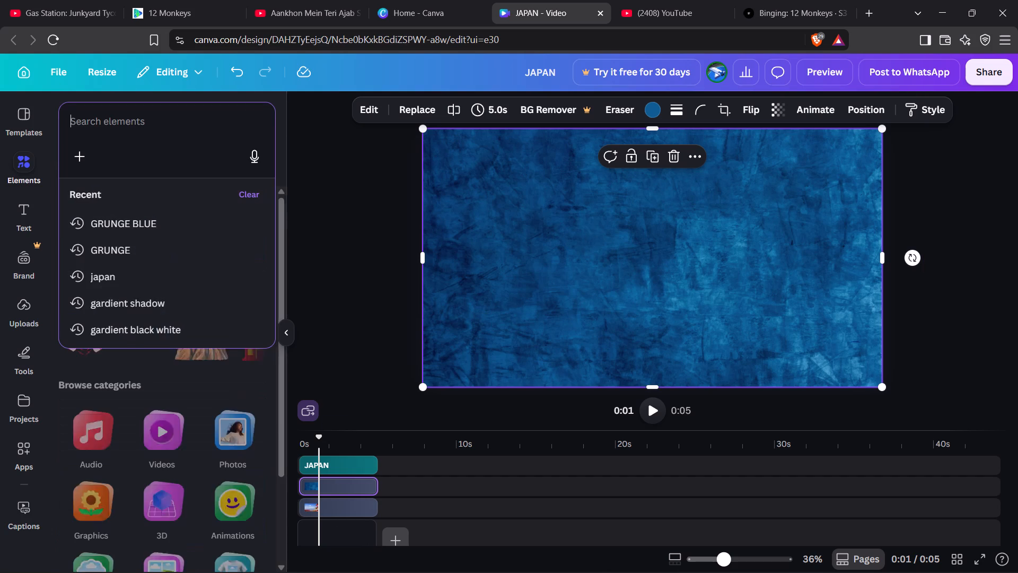
{"action": "type", "text": "JAPAN MAP"}
{"action": "key", "text": "Return"}
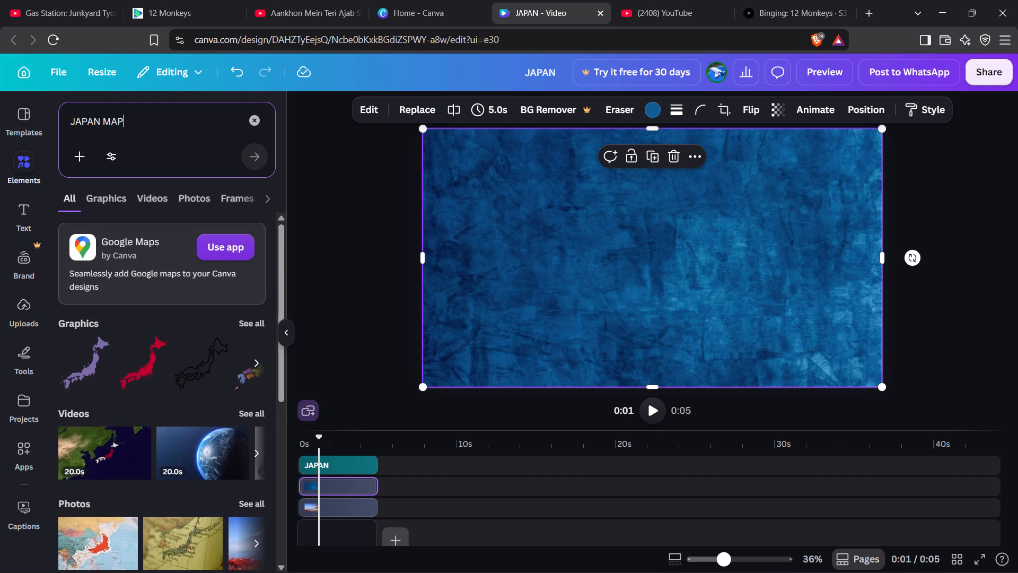
{"action": "scroll", "coordinate": [186, 327], "scroll_direction": "down", "scroll_amount": 2}
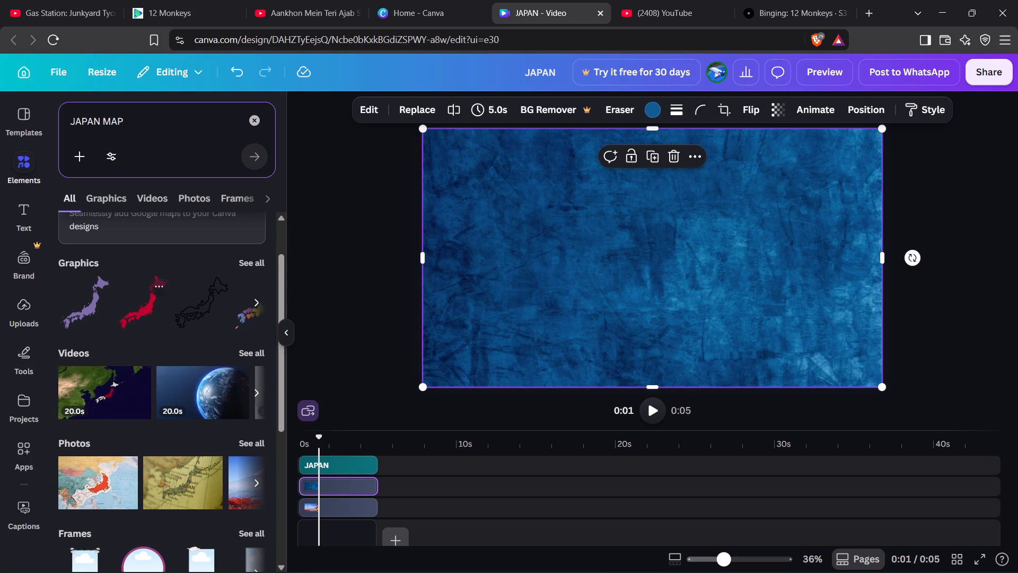
{"action": "left_click", "coordinate": [242, 268]}
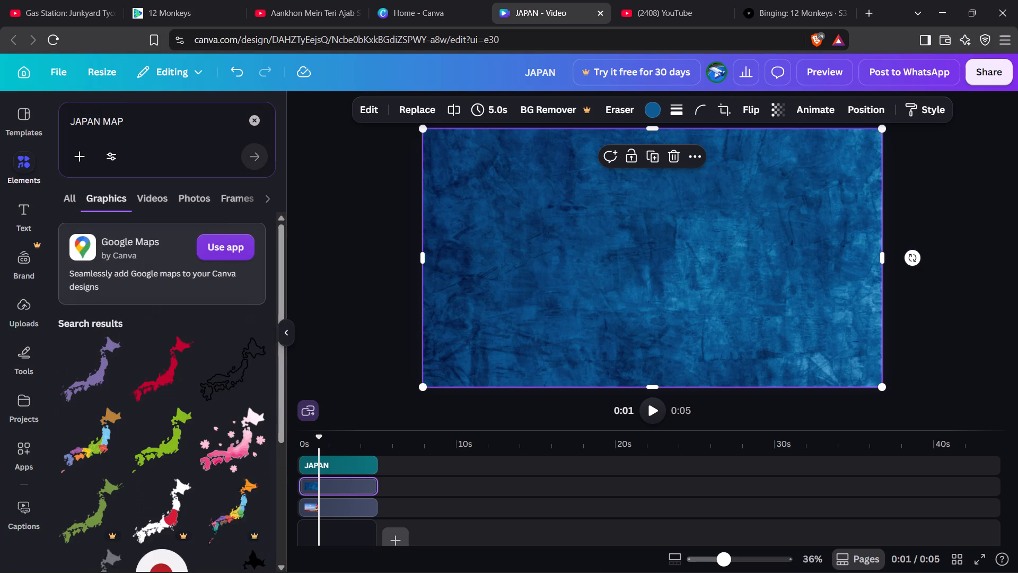
{"action": "scroll", "coordinate": [187, 422], "scroll_direction": "down", "scroll_amount": 4}
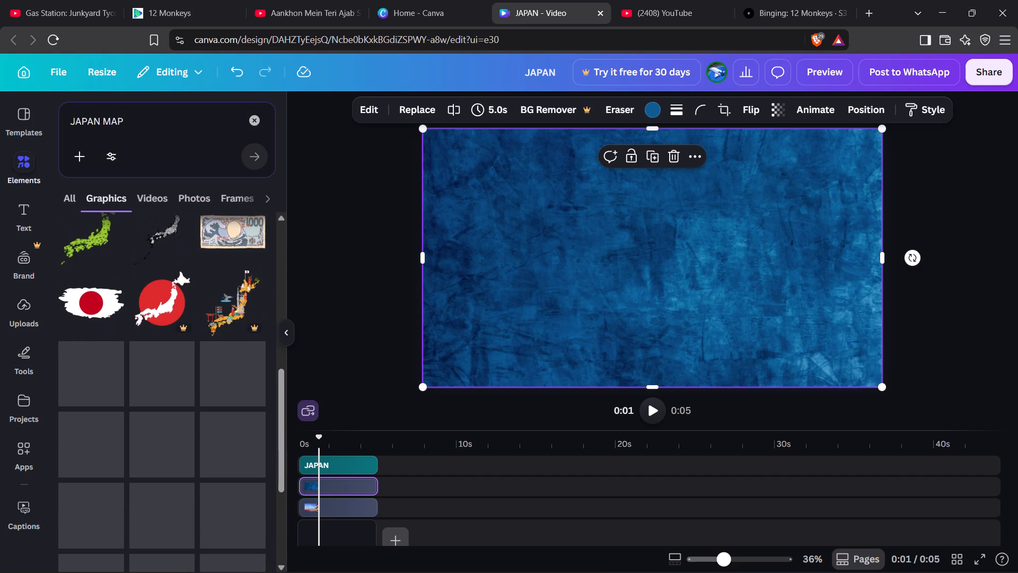
{"action": "scroll", "coordinate": [187, 422], "scroll_direction": "down", "scroll_amount": 3}
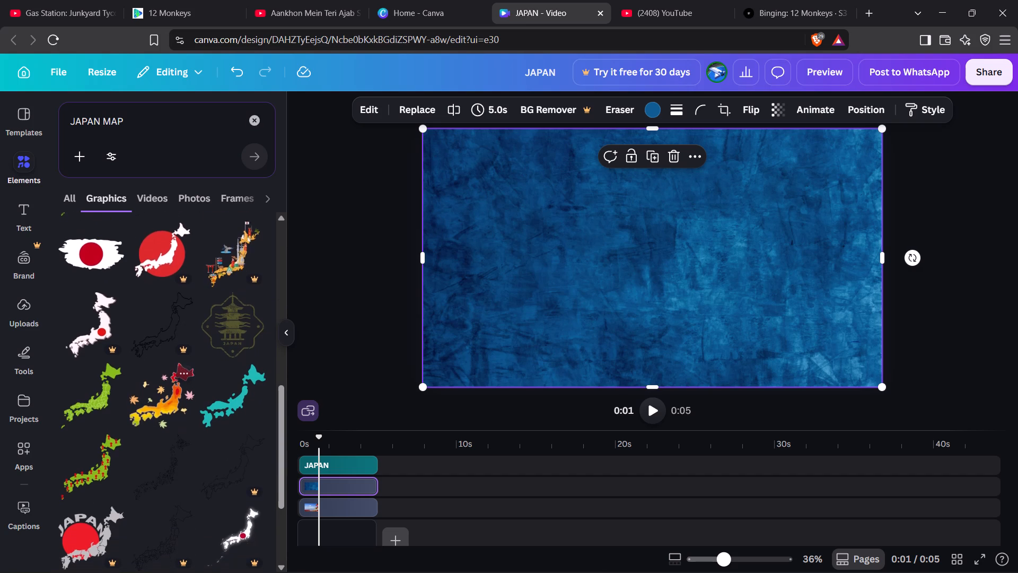
{"action": "scroll", "coordinate": [187, 422], "scroll_direction": "down", "scroll_amount": 2}
{"action": "scroll", "coordinate": [187, 422], "scroll_direction": "up", "scroll_amount": 1}
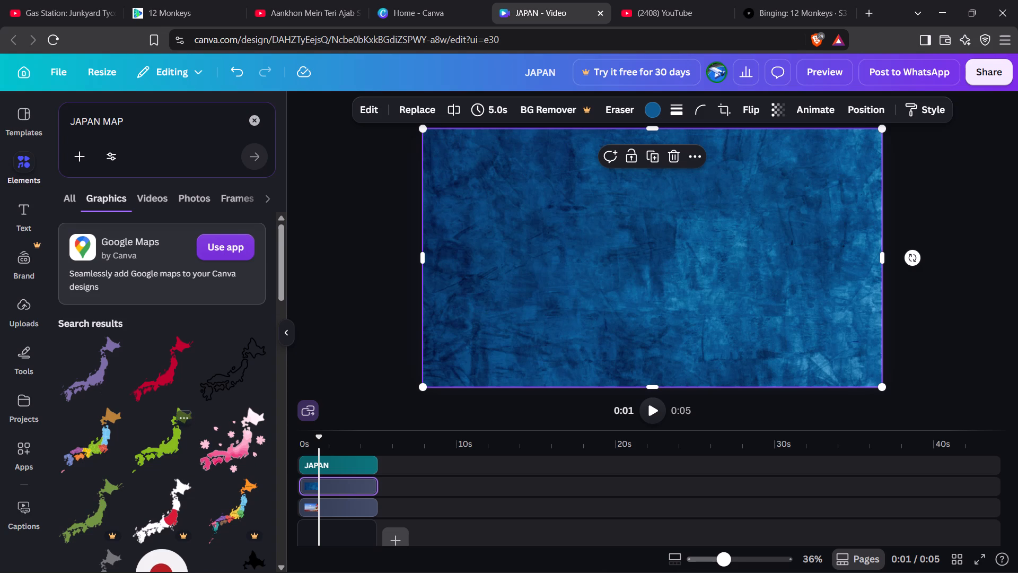
{"action": "left_click", "coordinate": [152, 452]}
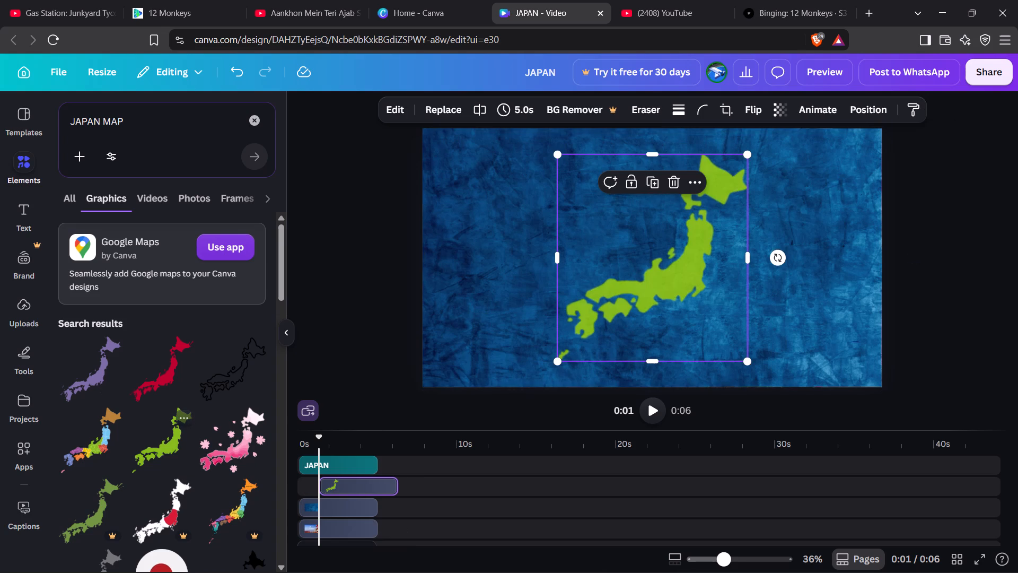
Apply the Film filter from the Mono group to the Japan map graphic and close the image editing settings.
{"action": "left_click", "coordinate": [370, 113]}
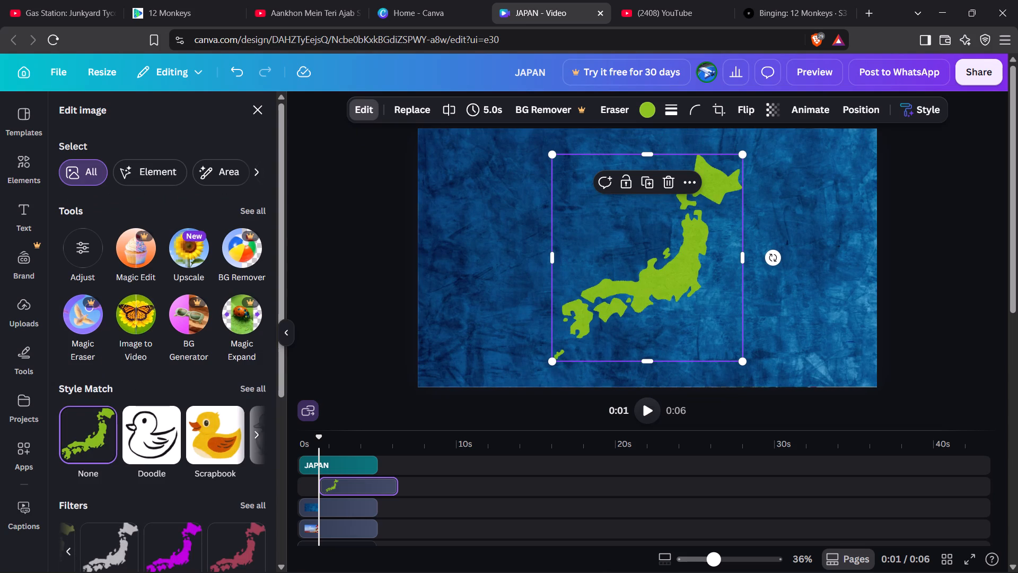
{"action": "scroll", "coordinate": [175, 442], "scroll_direction": "down", "scroll_amount": 3}
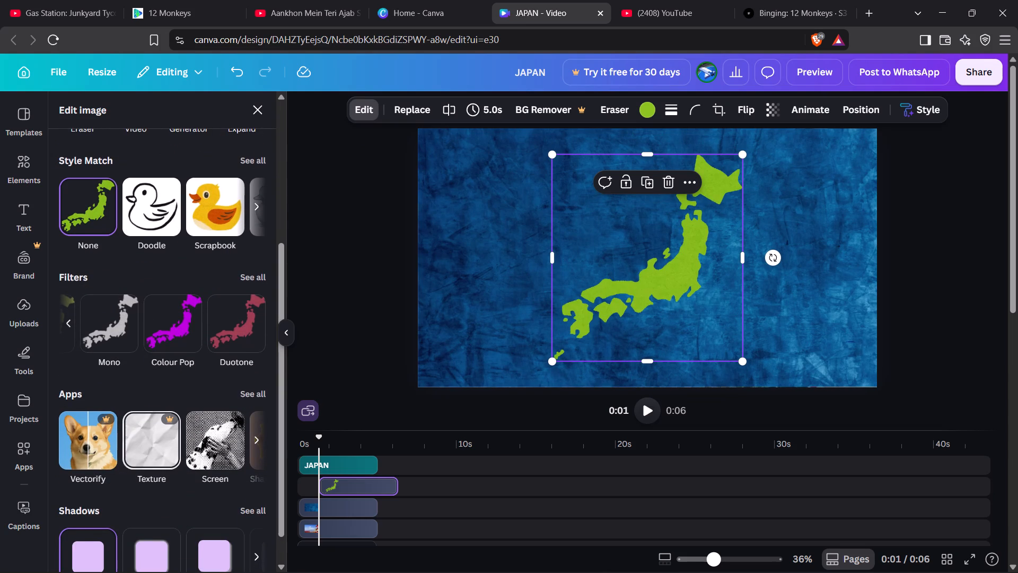
{"action": "left_click", "coordinate": [105, 321]}
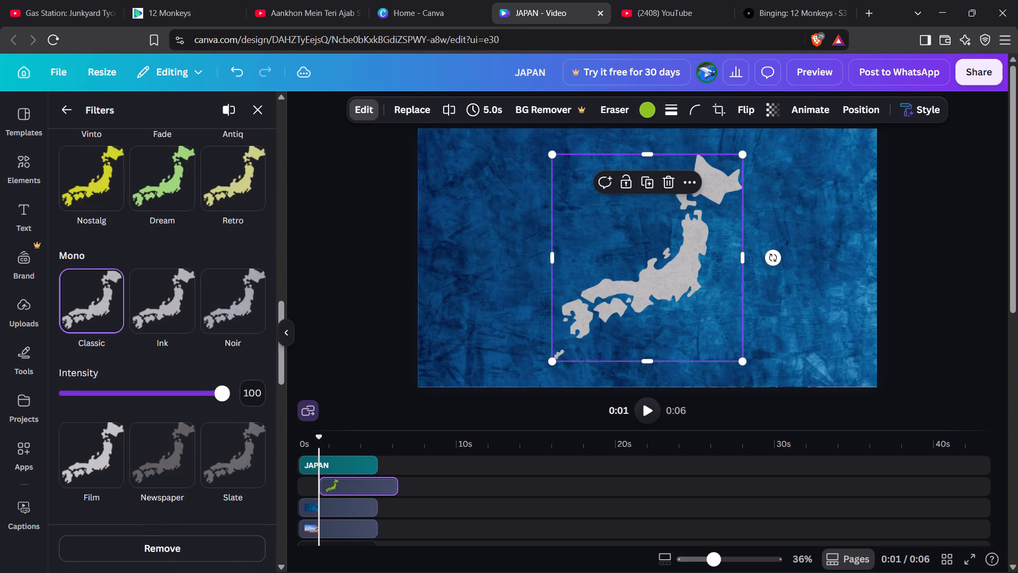
{"action": "left_click", "coordinate": [99, 457]}
{"action": "scroll", "coordinate": [108, 457], "scroll_direction": "right", "scroll_amount": 2}
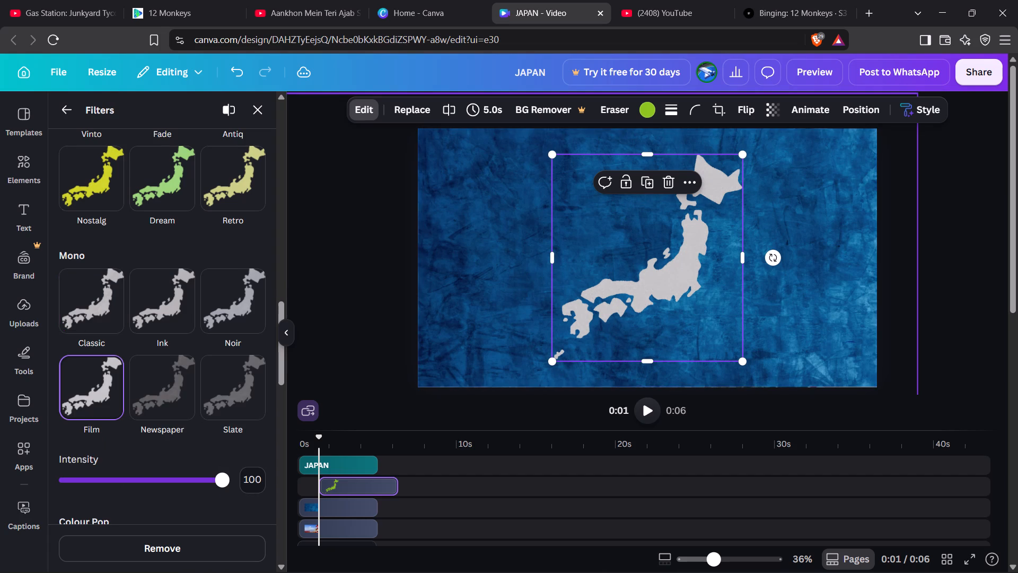
{"action": "left_click", "coordinate": [261, 110]}
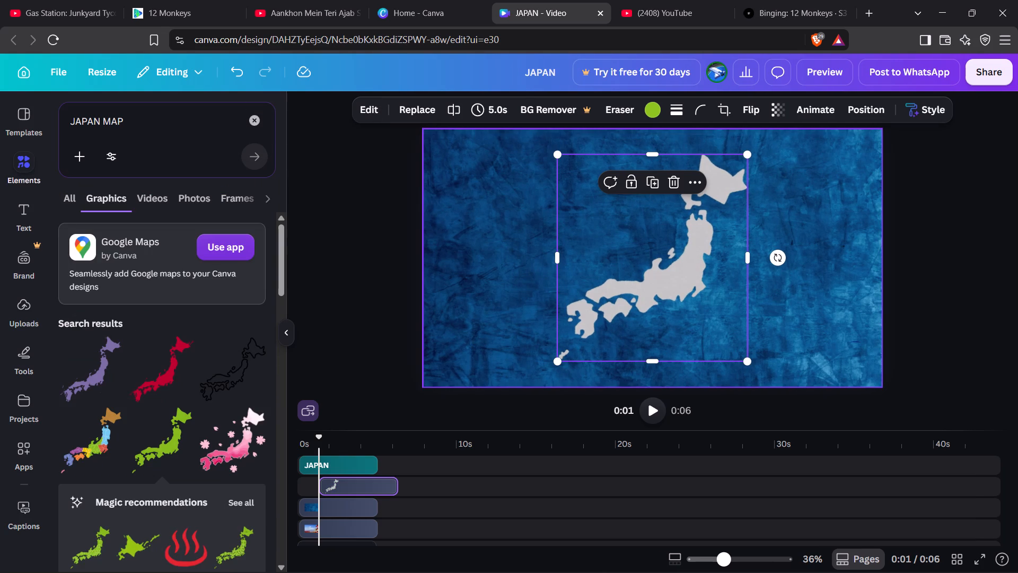
Enlarge the grey Japan map graphic so it fills the full height of the frame.
{"action": "left_click_drag", "start_coordinate": [745, 156], "coordinate": [767, 126]}
{"action": "left_click_drag", "start_coordinate": [556, 363], "coordinate": [538, 395]}
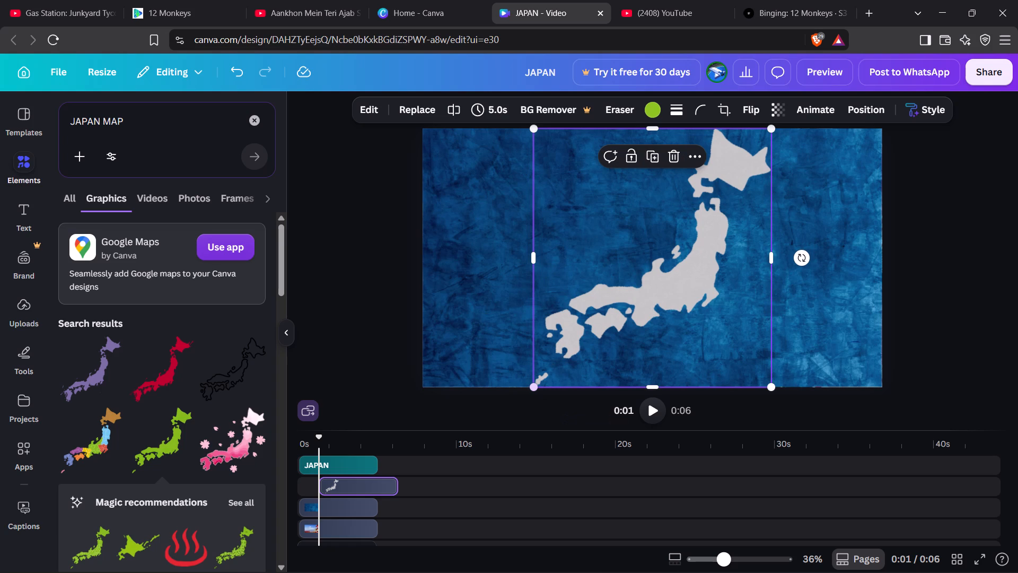
Apply the Tumble animation from the General group to the Japan map graphic.
{"action": "left_click", "coordinate": [814, 104]}
{"action": "scroll", "coordinate": [183, 484], "scroll_direction": "down", "scroll_amount": 3}
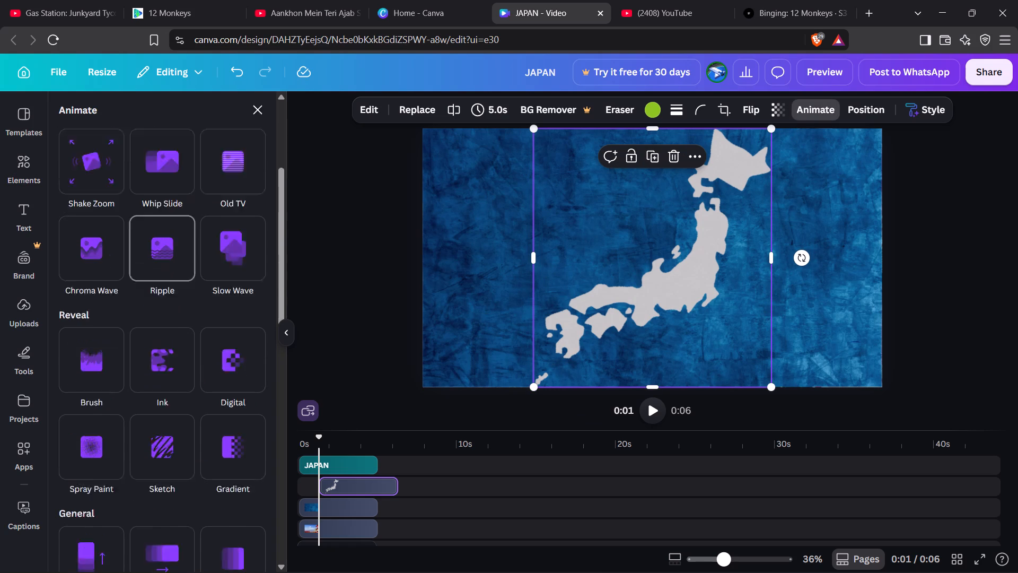
{"action": "scroll", "coordinate": [188, 484], "scroll_direction": "down", "scroll_amount": 2}
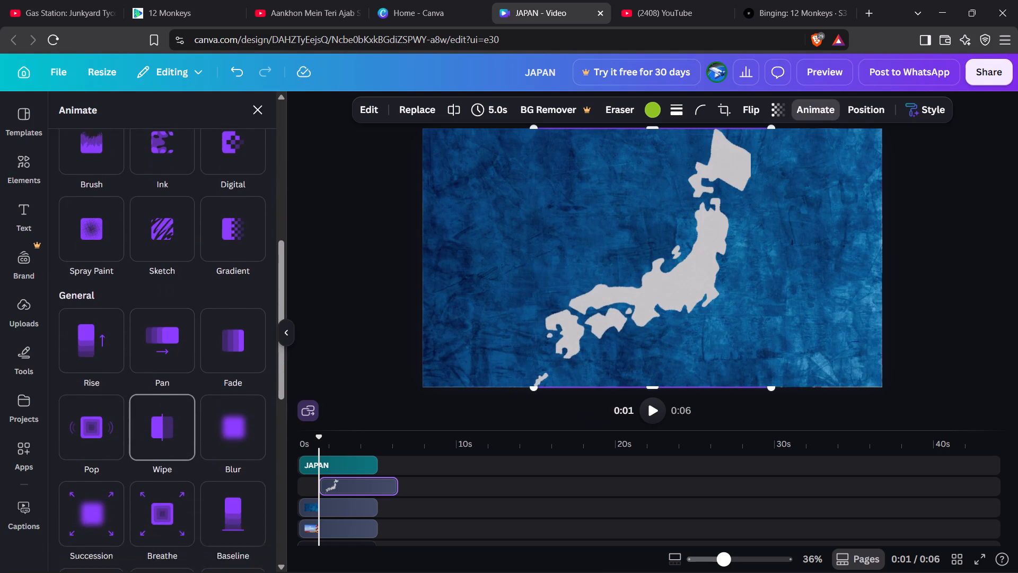
{"action": "scroll", "coordinate": [188, 484], "scroll_direction": "down", "scroll_amount": 2}
{"action": "left_click", "coordinate": [226, 462]}
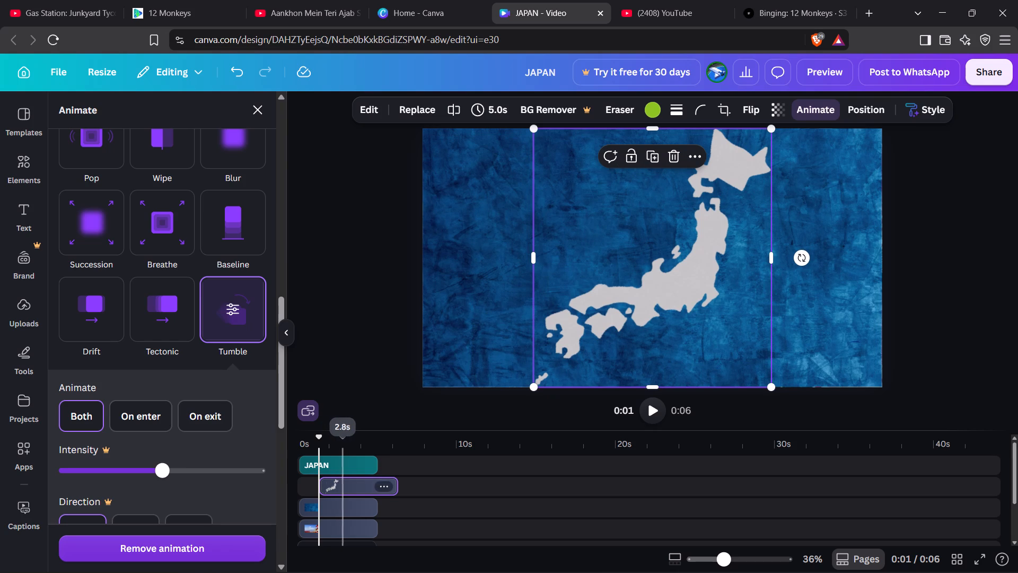
Move the Japan map clip on its timeline layer so it starts at 0 s.
{"action": "left_click_drag", "start_coordinate": [344, 485], "coordinate": [327, 506]}
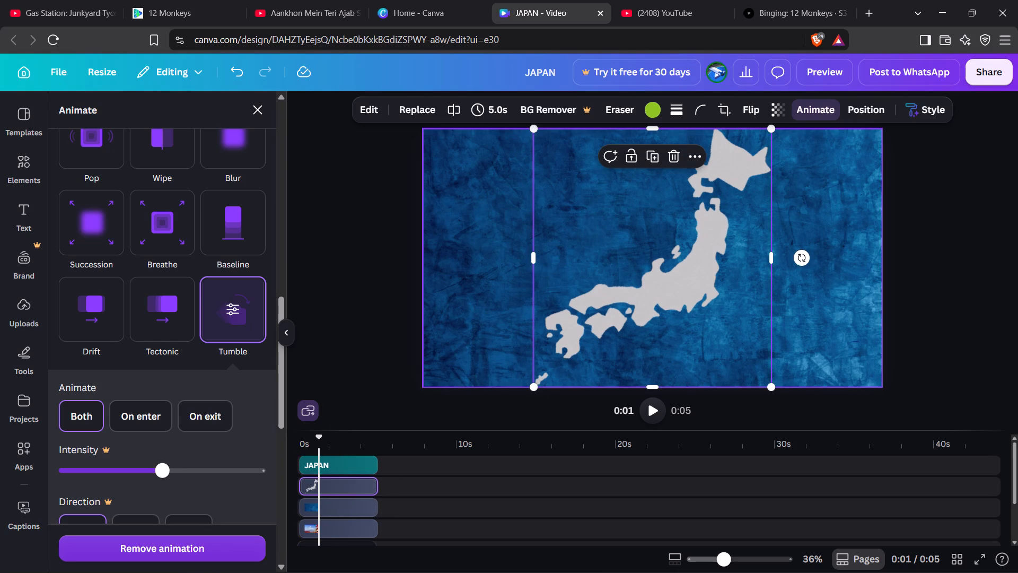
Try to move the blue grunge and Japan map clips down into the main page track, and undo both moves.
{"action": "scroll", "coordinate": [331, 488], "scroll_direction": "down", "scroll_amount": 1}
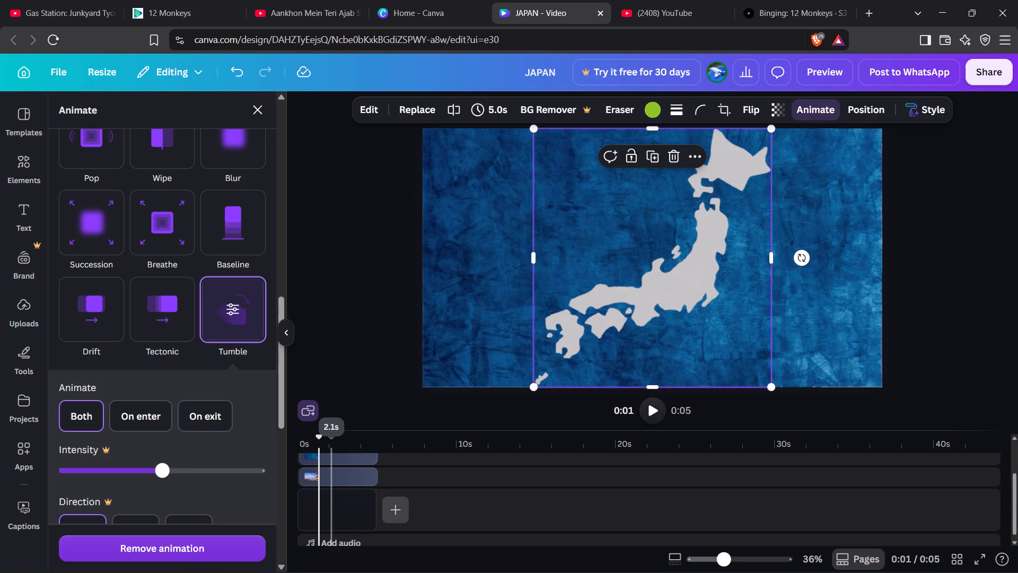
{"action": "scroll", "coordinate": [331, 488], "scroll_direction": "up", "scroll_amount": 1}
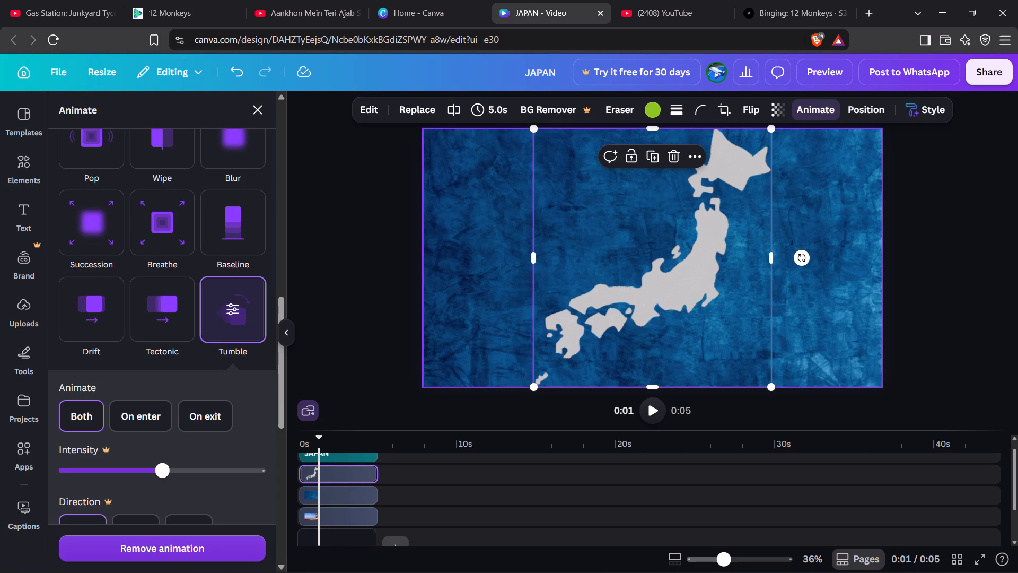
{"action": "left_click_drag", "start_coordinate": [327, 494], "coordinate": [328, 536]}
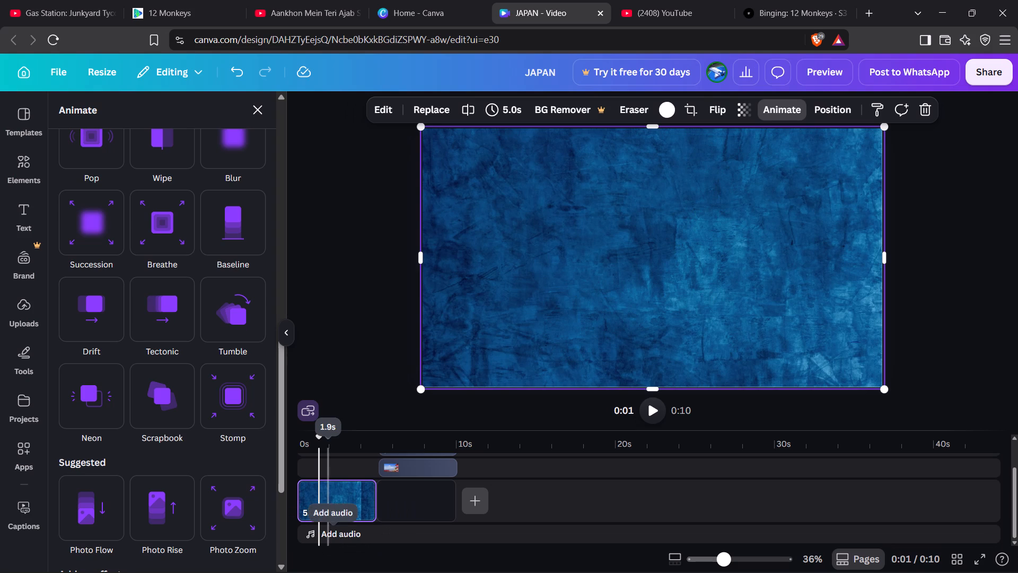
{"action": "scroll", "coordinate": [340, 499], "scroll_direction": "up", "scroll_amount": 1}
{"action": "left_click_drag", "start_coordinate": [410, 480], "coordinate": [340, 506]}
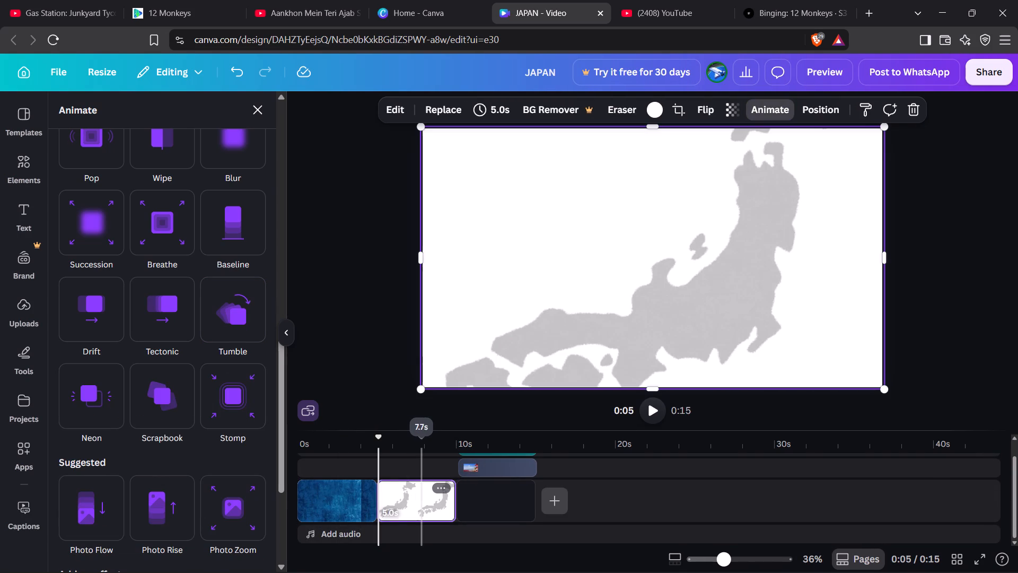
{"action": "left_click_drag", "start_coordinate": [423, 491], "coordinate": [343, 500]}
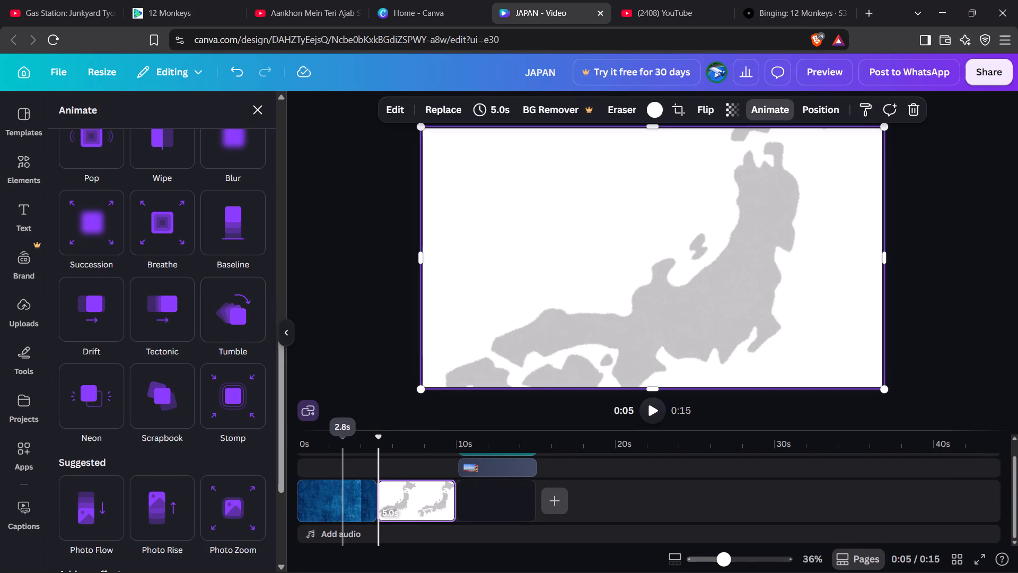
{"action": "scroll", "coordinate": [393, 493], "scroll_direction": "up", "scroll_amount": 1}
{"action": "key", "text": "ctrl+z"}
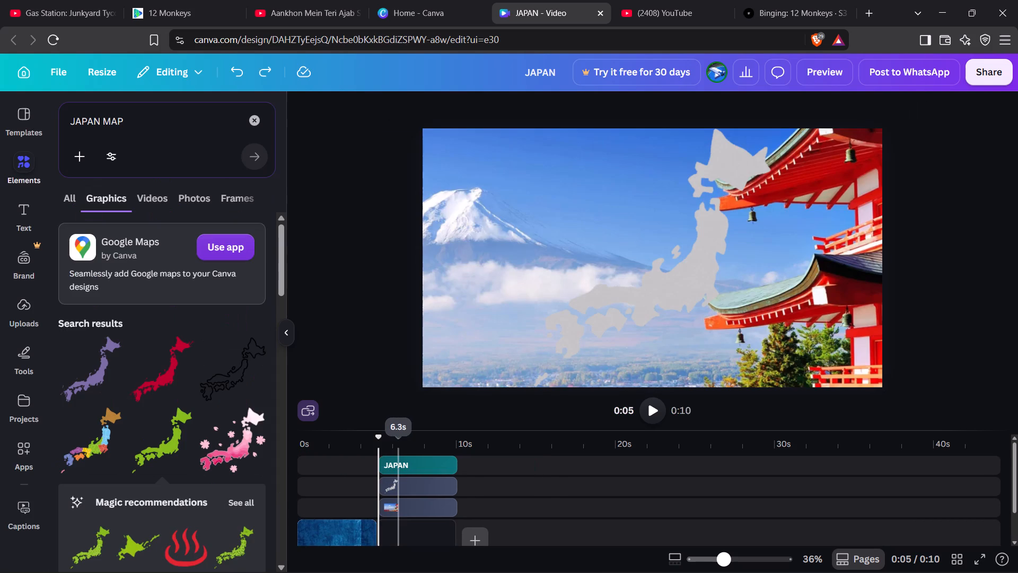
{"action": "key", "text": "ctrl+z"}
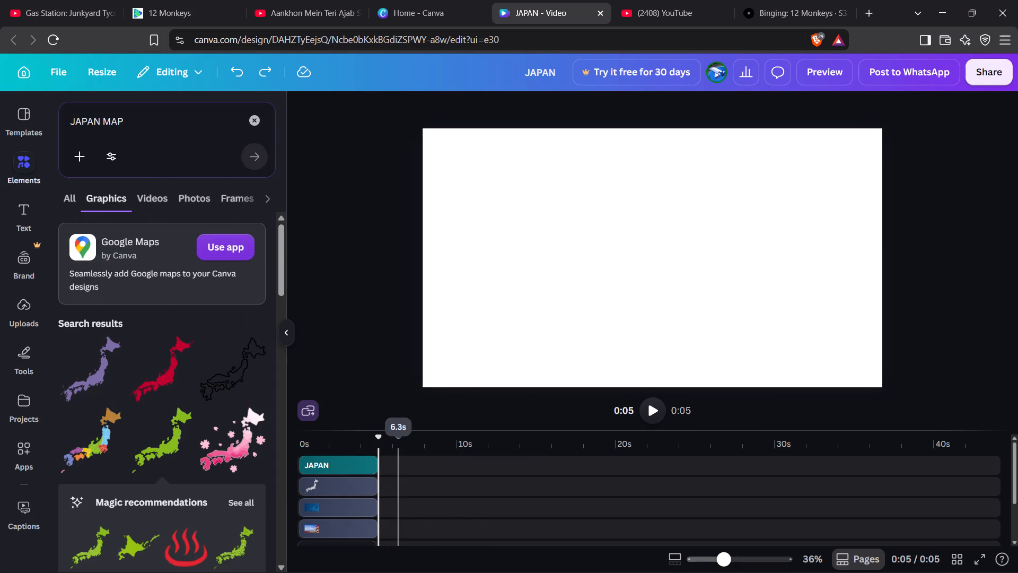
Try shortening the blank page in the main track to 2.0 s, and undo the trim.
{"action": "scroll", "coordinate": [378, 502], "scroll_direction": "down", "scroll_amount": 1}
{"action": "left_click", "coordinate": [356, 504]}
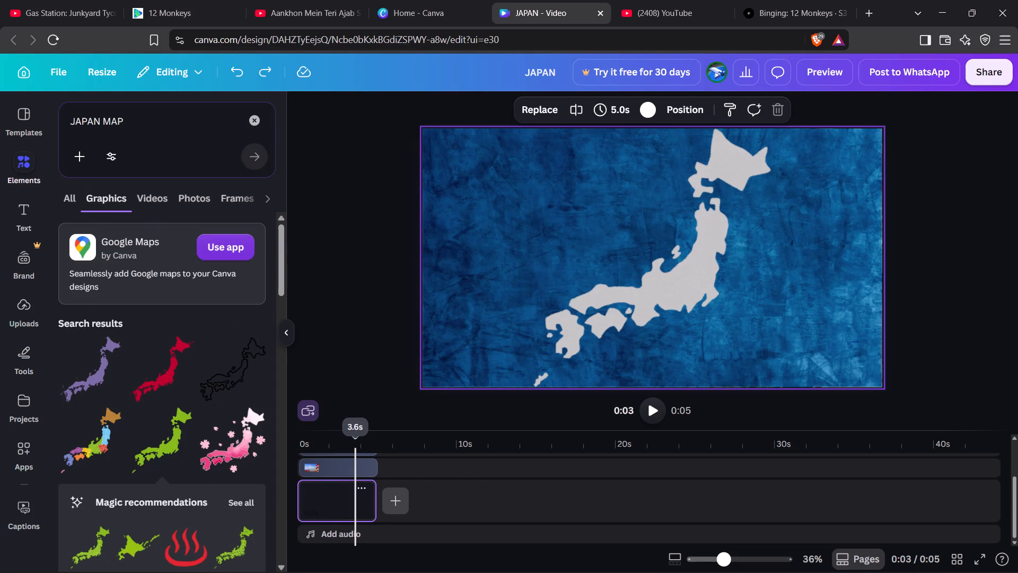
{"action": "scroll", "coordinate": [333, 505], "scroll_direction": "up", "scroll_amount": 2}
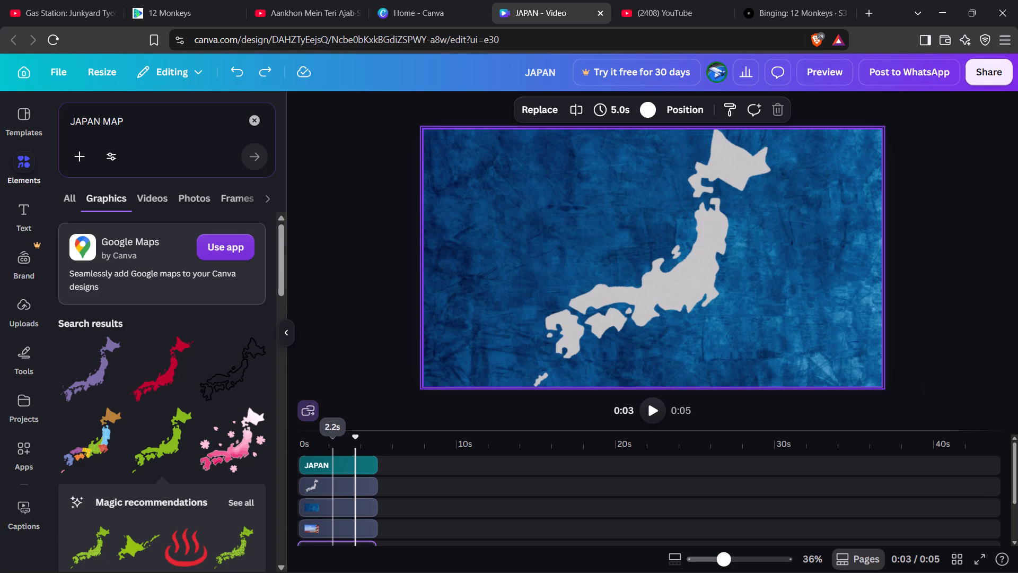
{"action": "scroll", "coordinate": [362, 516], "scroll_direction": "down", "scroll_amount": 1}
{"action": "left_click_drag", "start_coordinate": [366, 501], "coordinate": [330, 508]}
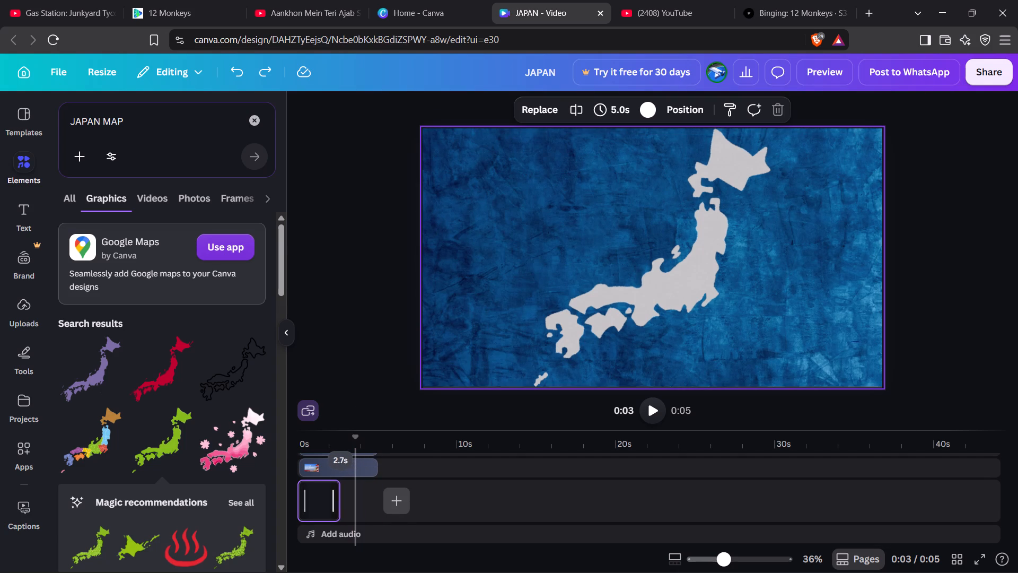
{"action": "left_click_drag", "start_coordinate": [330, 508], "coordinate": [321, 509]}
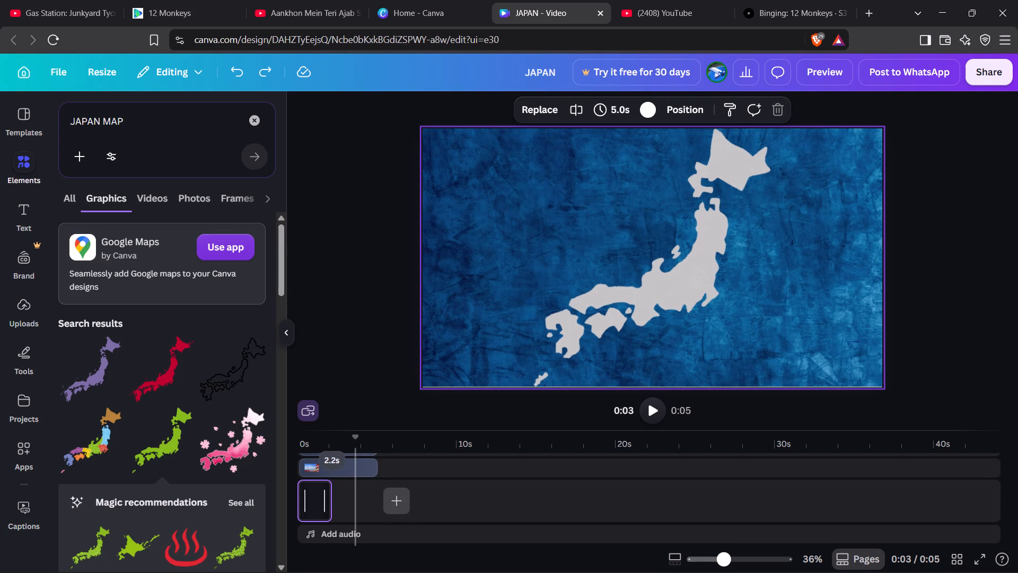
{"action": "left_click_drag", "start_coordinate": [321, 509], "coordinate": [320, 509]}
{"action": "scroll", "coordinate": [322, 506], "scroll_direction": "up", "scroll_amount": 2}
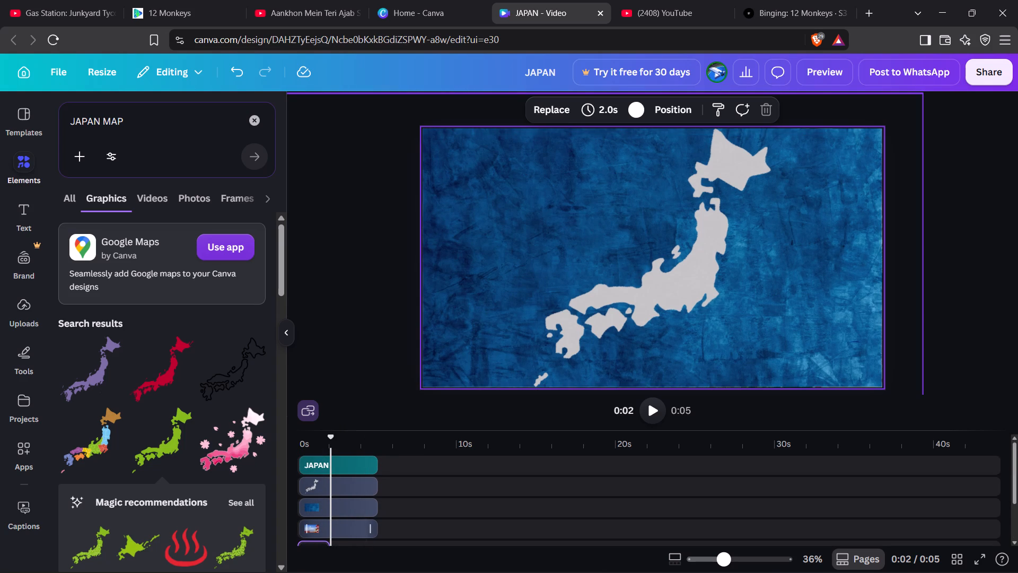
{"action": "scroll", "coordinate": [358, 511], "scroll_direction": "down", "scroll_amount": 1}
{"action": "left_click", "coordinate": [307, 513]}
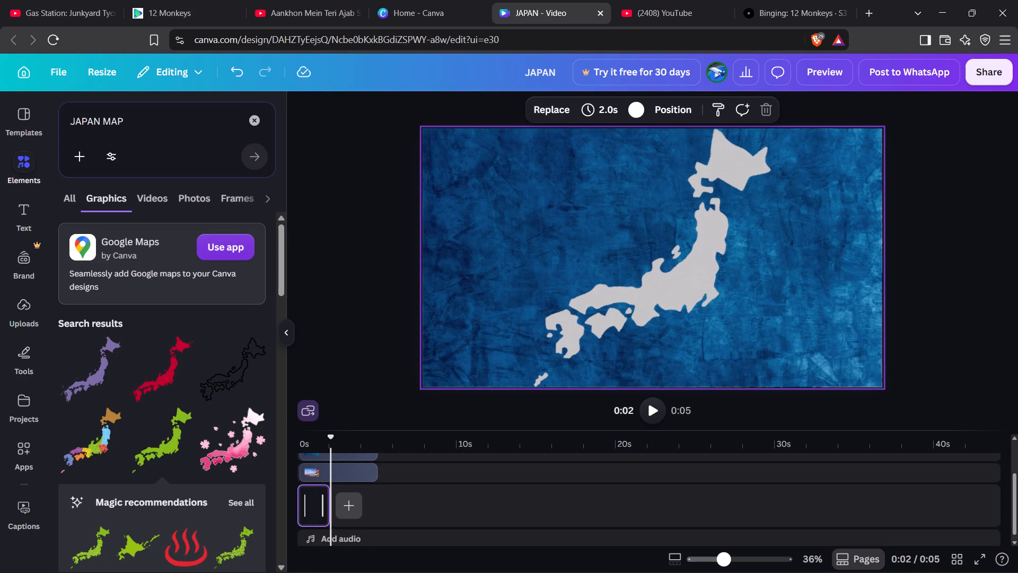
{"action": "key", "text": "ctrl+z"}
Trim the blue grunge clip to 2.0 s and the Japan map clip to 1.9 s, and return to the video's opening.
{"action": "scroll", "coordinate": [307, 513], "scroll_direction": "up", "scroll_amount": 1}
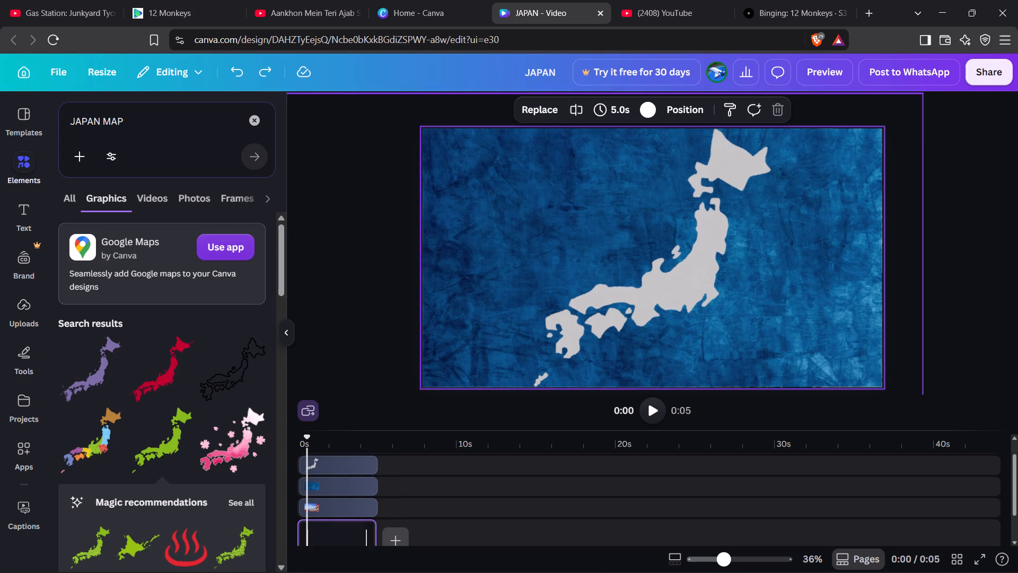
{"action": "left_click", "coordinate": [370, 483]}
{"action": "left_click_drag", "start_coordinate": [370, 483], "coordinate": [362, 484]}
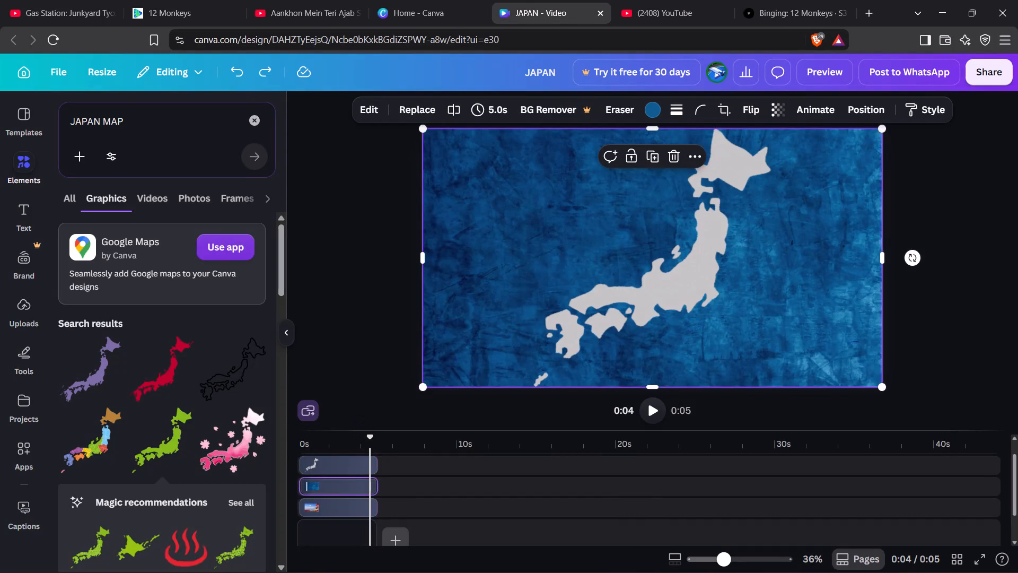
{"action": "left_click_drag", "start_coordinate": [362, 484], "coordinate": [326, 493]}
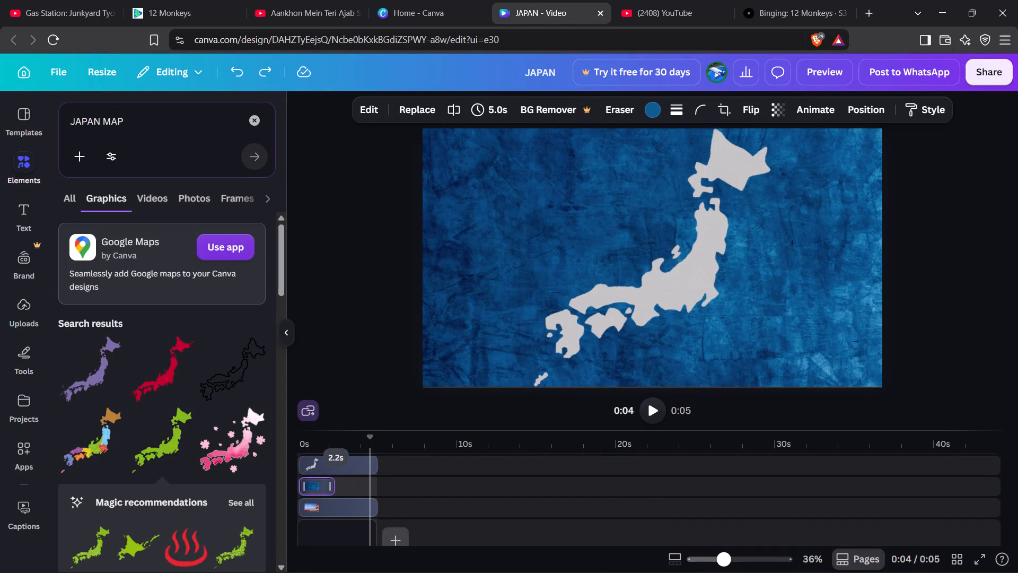
{"action": "left_click_drag", "start_coordinate": [326, 493], "coordinate": [322, 493]}
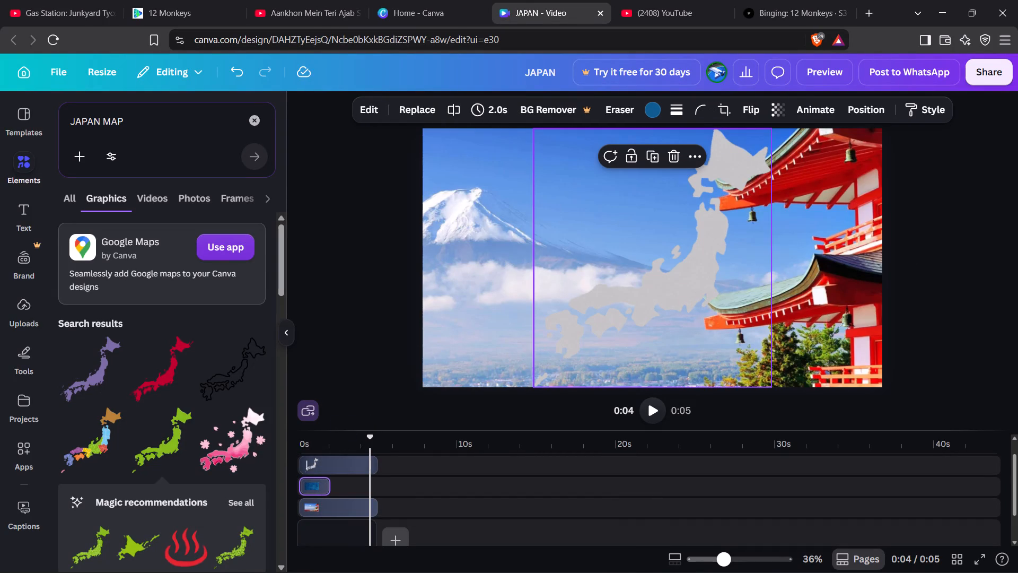
{"action": "left_click_drag", "start_coordinate": [371, 465], "coordinate": [325, 474]}
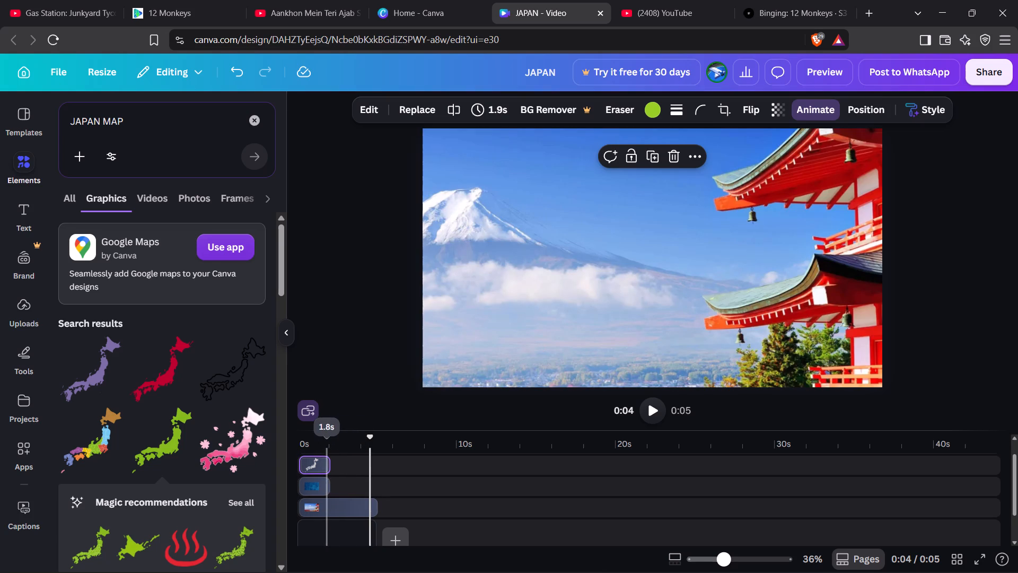
{"action": "left_click", "coordinate": [311, 443]}
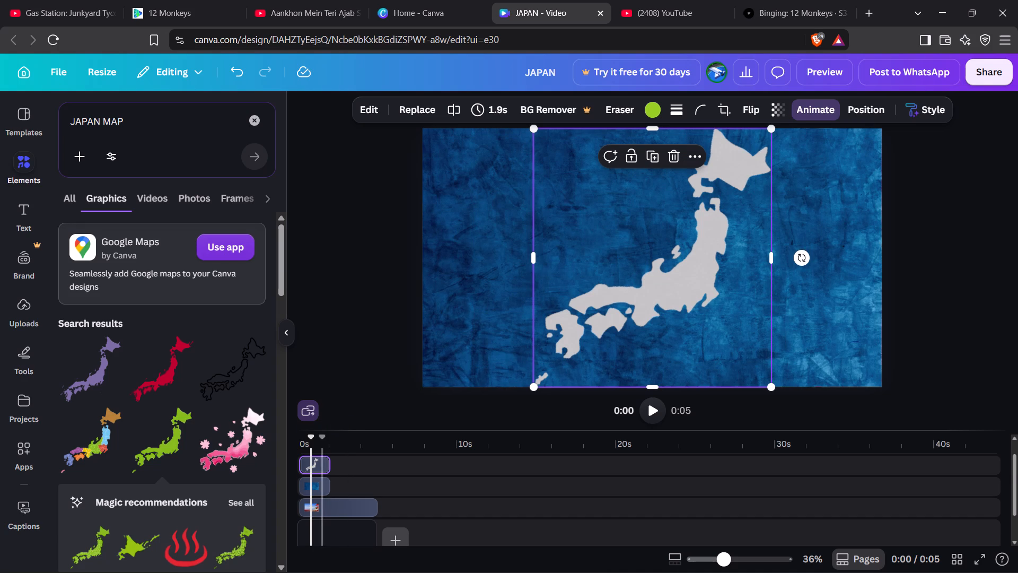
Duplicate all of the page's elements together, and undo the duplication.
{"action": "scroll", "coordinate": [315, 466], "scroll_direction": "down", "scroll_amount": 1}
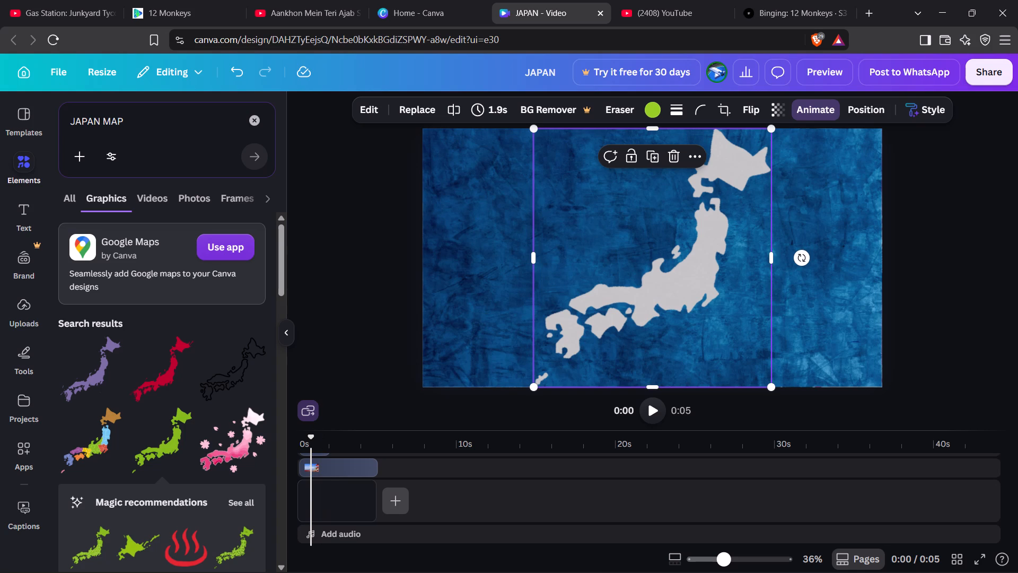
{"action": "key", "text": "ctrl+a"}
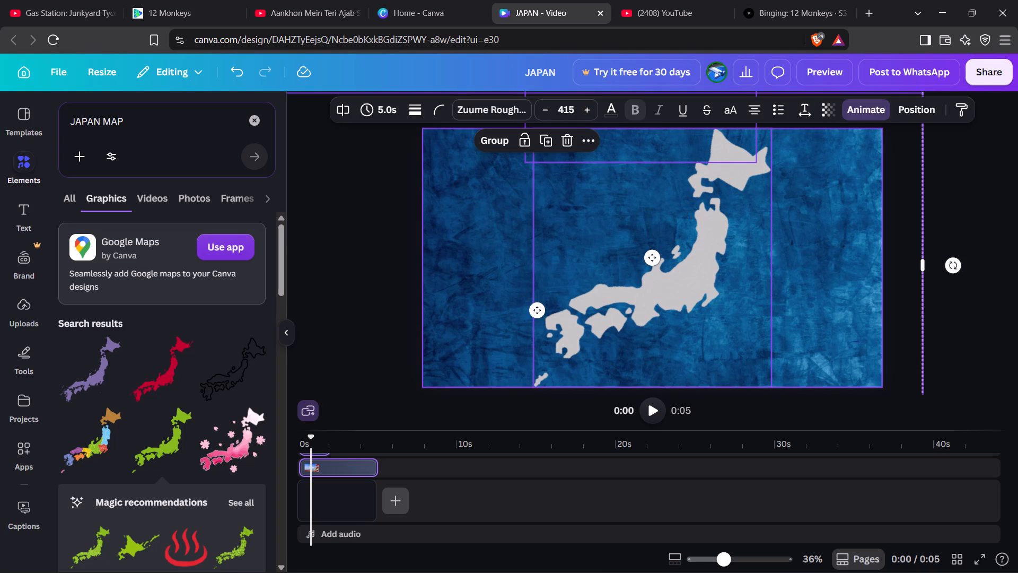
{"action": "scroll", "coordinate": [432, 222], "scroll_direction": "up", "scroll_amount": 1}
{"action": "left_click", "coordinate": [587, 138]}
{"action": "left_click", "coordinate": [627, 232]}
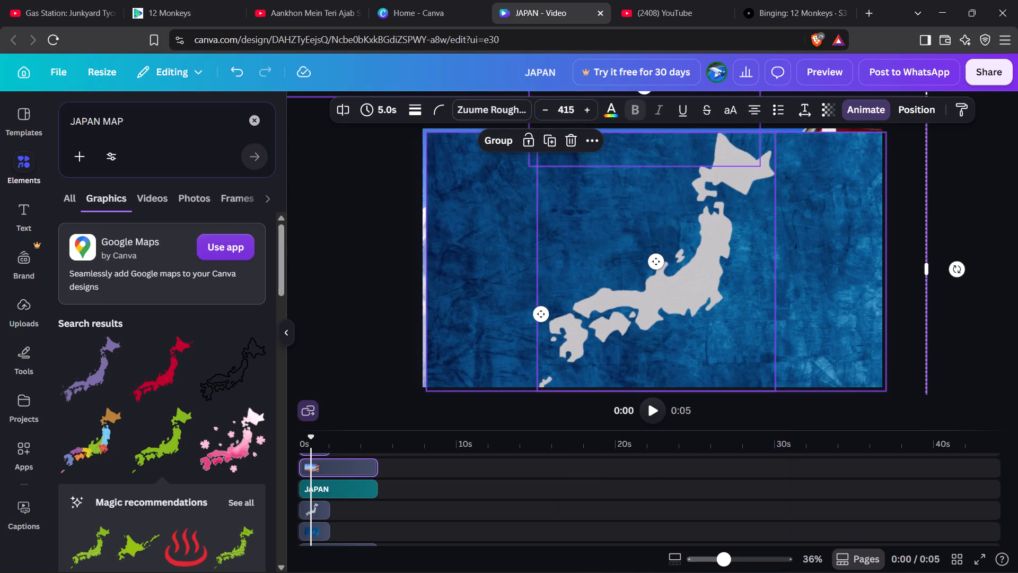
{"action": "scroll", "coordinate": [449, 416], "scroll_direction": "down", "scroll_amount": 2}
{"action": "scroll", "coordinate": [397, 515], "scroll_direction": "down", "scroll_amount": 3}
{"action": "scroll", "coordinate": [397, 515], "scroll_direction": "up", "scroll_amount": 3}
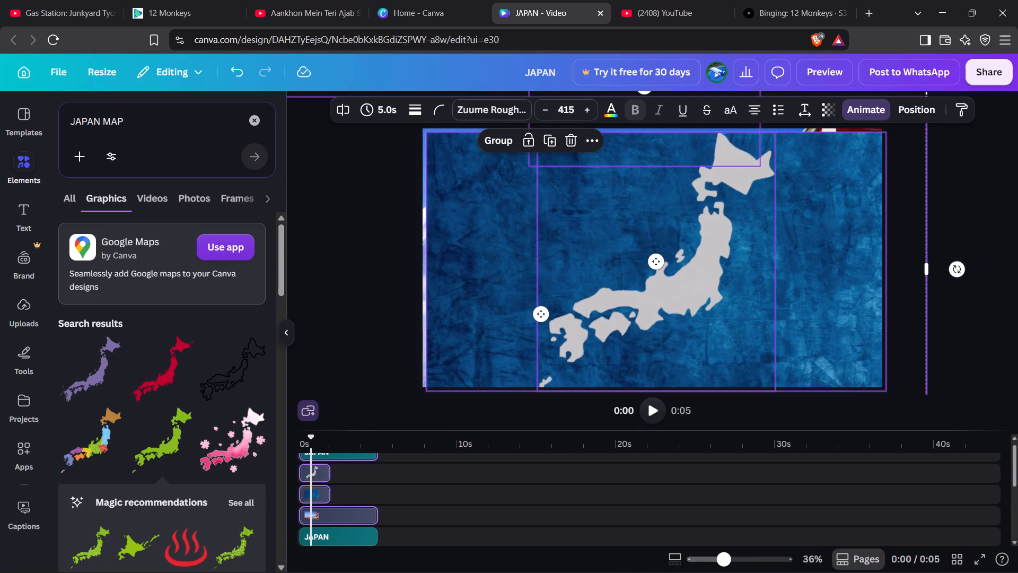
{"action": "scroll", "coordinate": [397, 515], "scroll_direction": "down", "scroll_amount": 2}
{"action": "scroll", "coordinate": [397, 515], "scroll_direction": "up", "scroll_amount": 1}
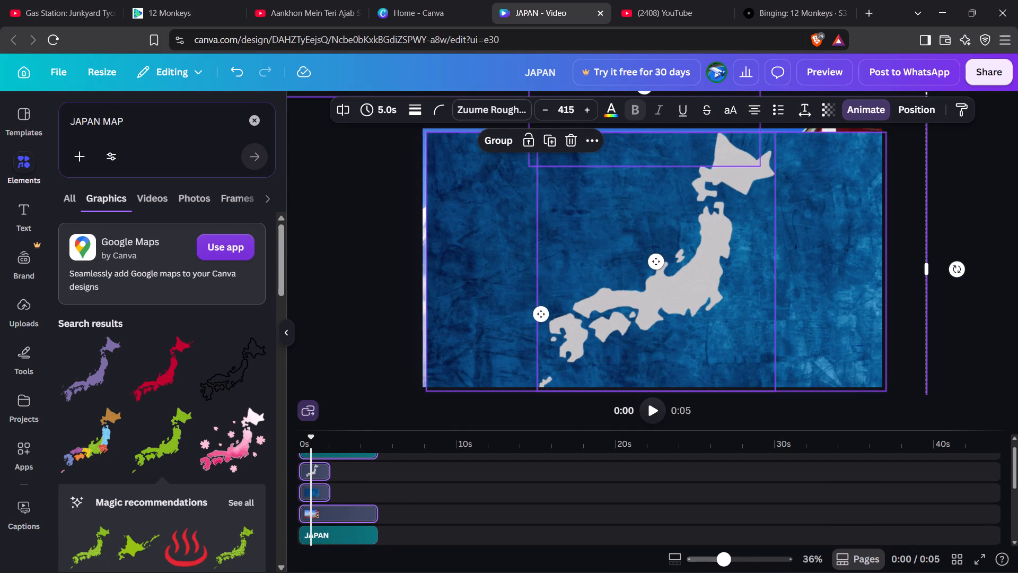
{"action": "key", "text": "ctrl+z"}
Duplicate the blank page in the main track and check the new page's contents and layers.
{"action": "scroll", "coordinate": [397, 515], "scroll_direction": "down", "scroll_amount": 2}
{"action": "left_click", "coordinate": [398, 507]}
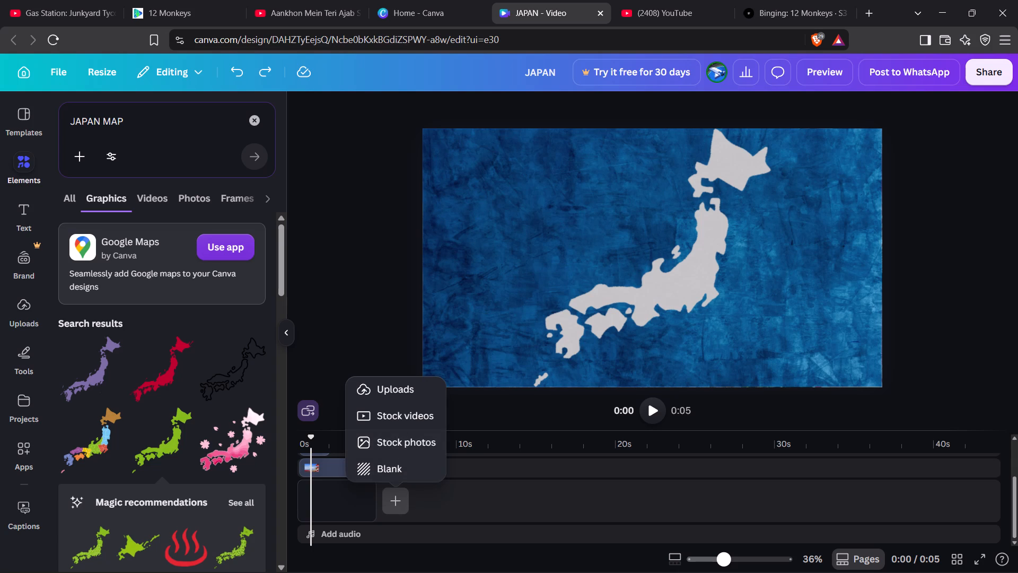
{"action": "left_click", "coordinate": [354, 490]}
{"action": "left_click", "coordinate": [322, 497]}
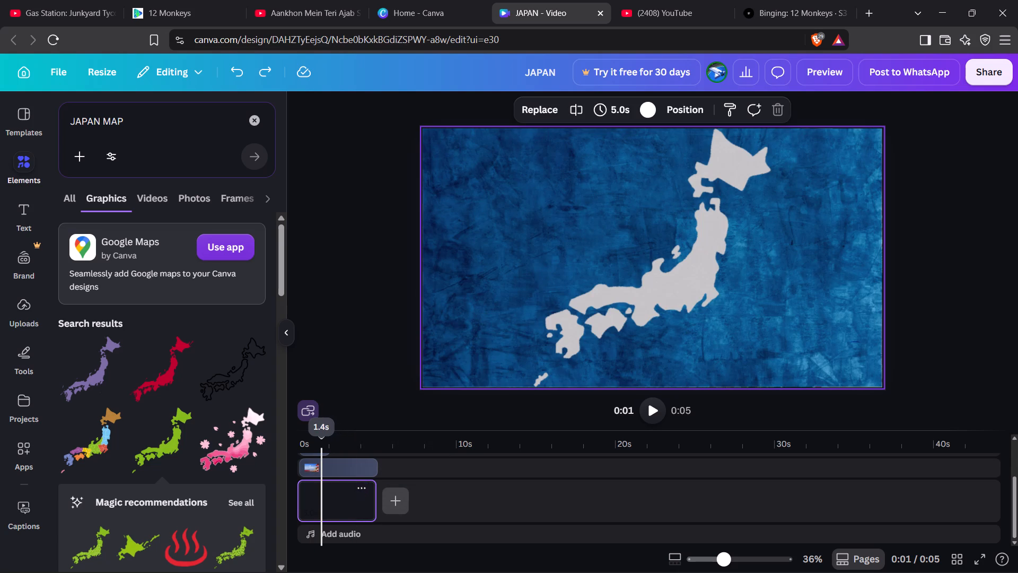
{"action": "left_click", "coordinate": [360, 486]}
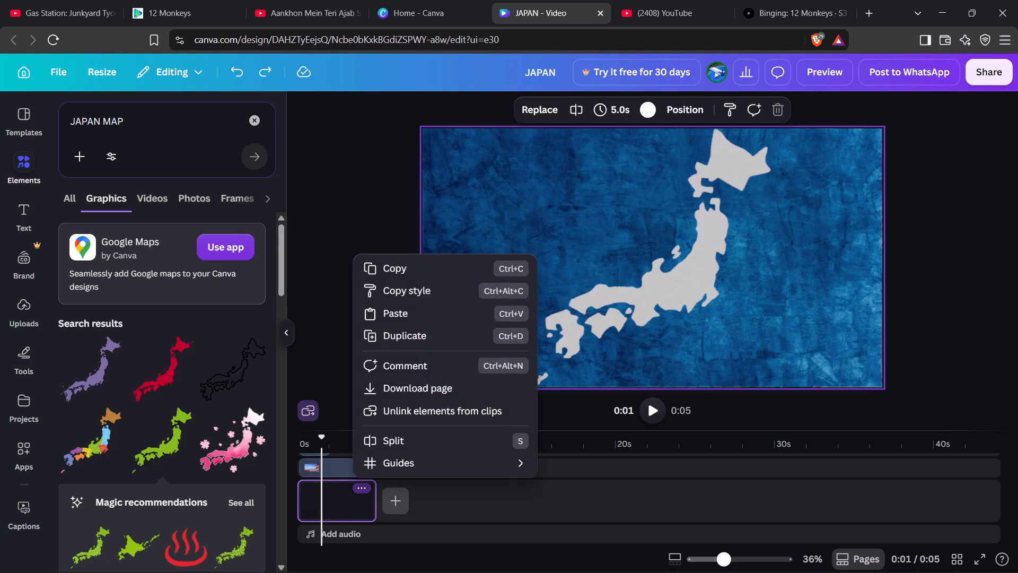
{"action": "left_click", "coordinate": [424, 340]}
{"action": "scroll", "coordinate": [424, 340], "scroll_direction": "up", "scroll_amount": 2}
{"action": "left_click", "coordinate": [412, 496]}
{"action": "scroll", "coordinate": [412, 496], "scroll_direction": "up", "scroll_amount": 1}
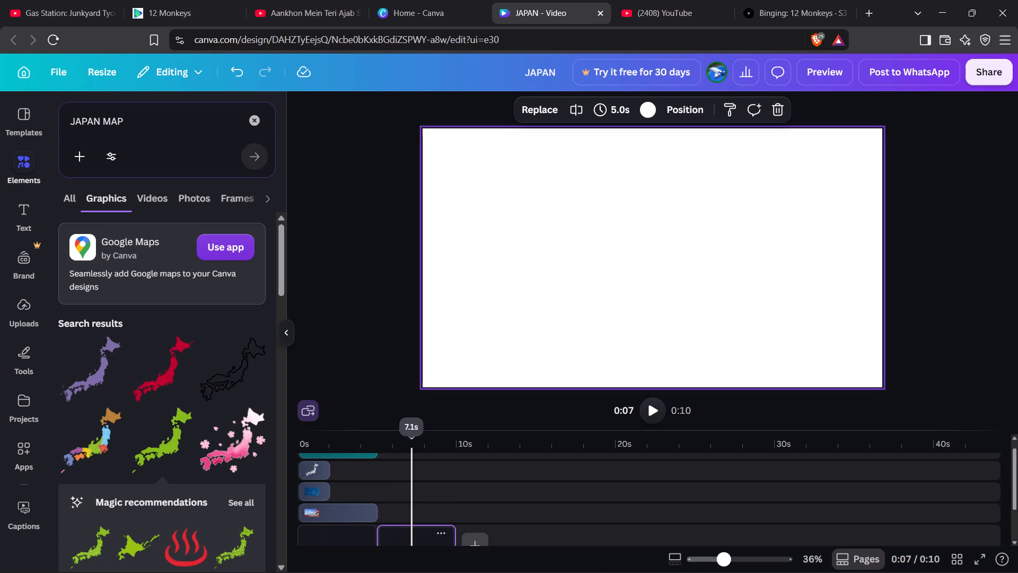
{"action": "scroll", "coordinate": [412, 496], "scroll_direction": "up", "scroll_amount": 1}
{"action": "scroll", "coordinate": [368, 506], "scroll_direction": "down", "scroll_amount": 1}
{"action": "left_click", "coordinate": [332, 510]}
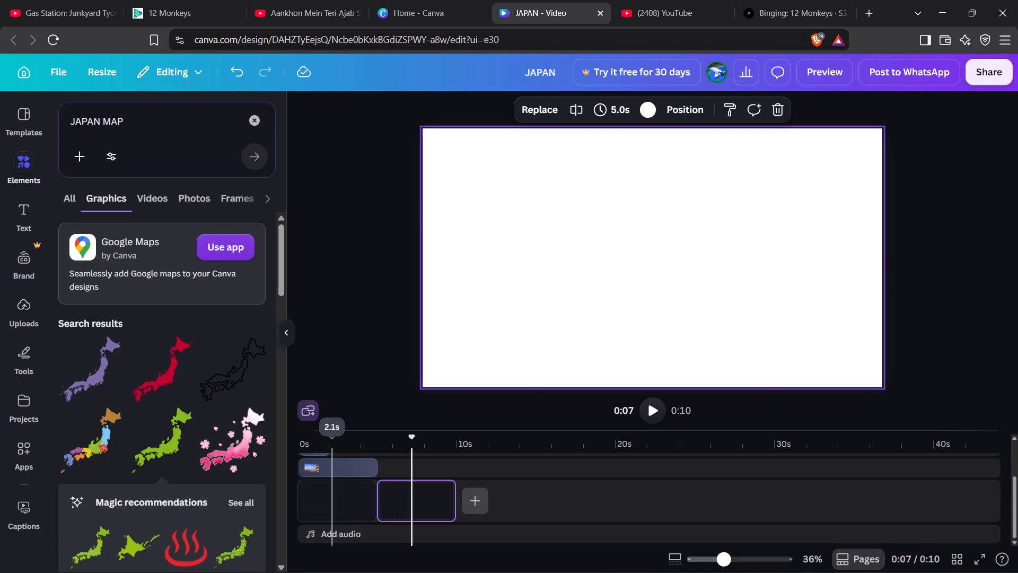
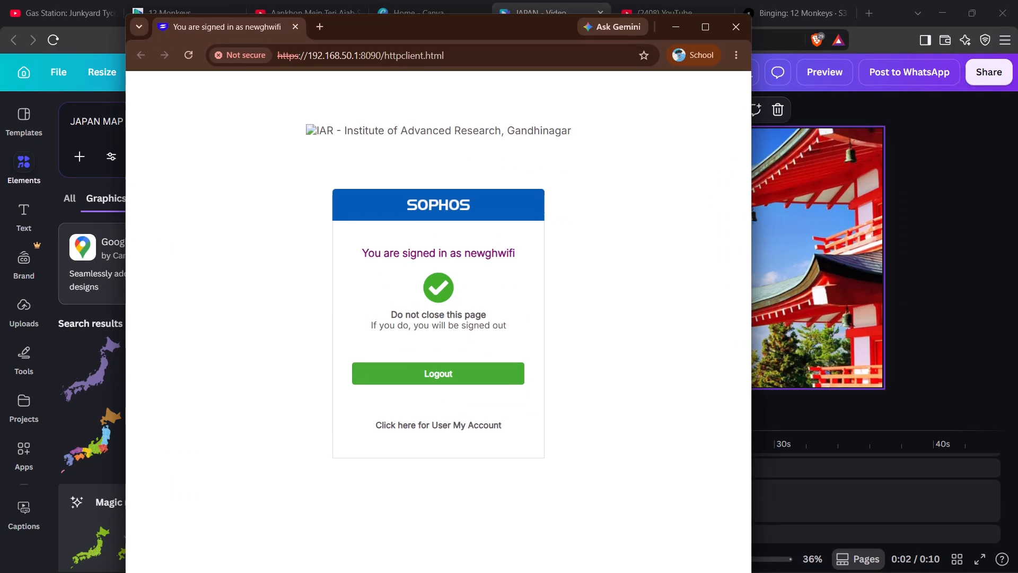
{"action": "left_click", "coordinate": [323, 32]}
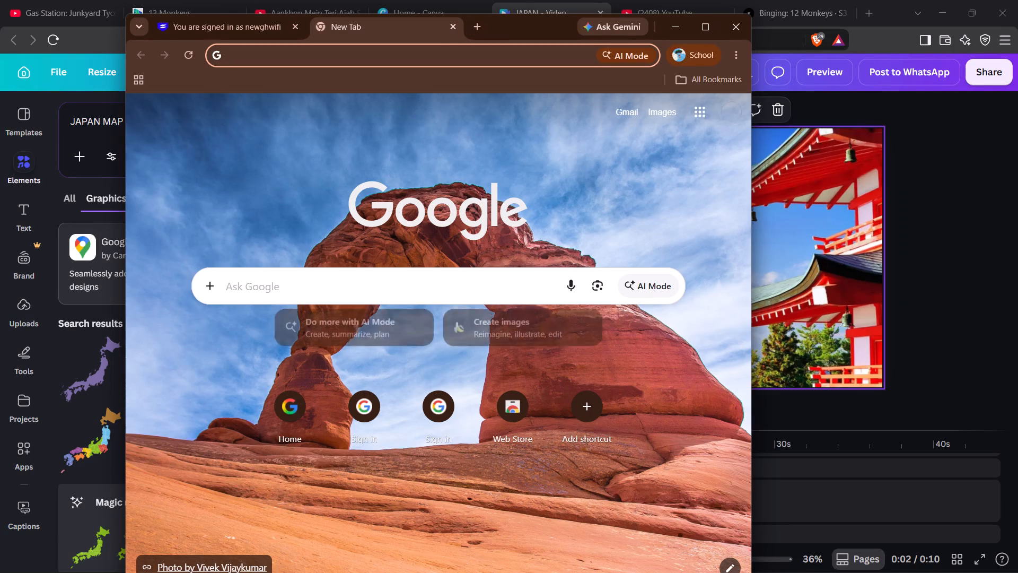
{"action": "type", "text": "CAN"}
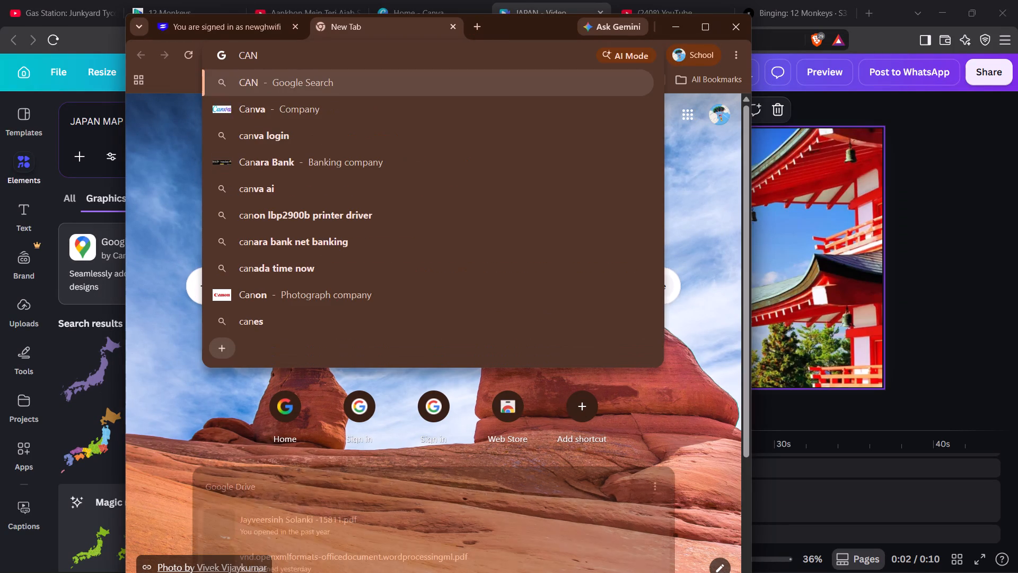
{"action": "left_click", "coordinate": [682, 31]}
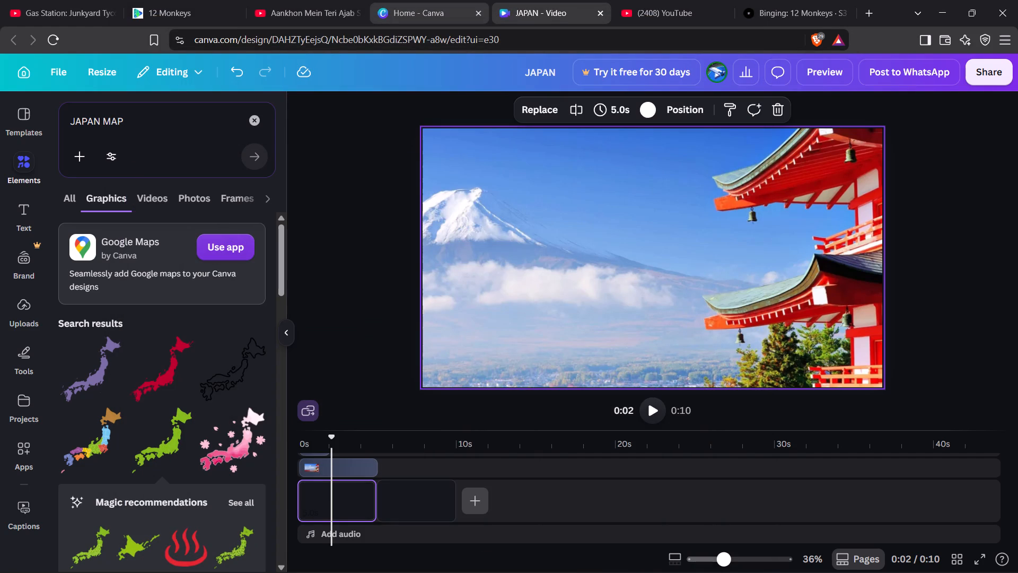
Reload the Canva home page to view the recent designs, and return to the JAPAN video design.
{"action": "left_click", "coordinate": [418, 0]}
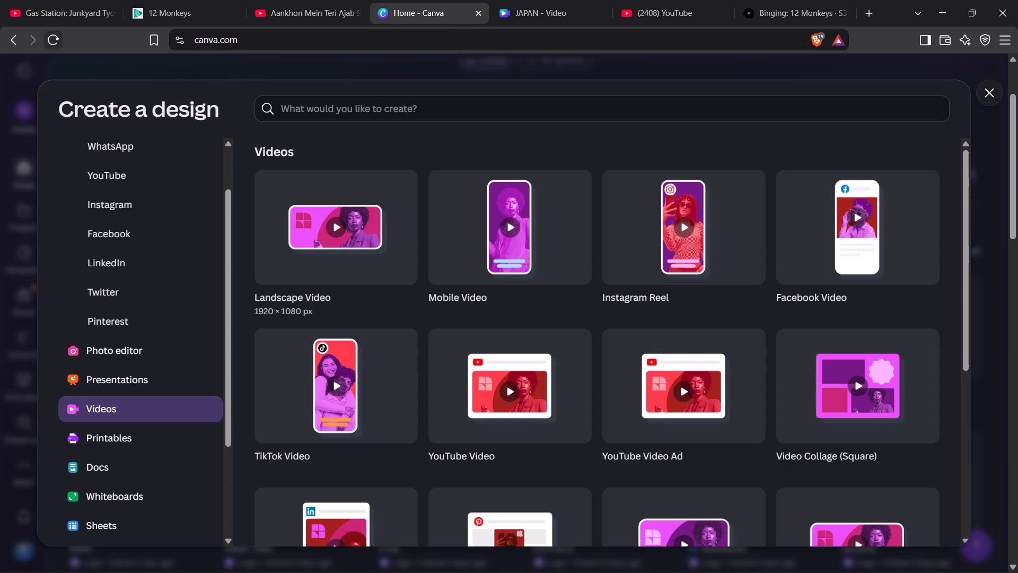
{"action": "left_click", "coordinate": [60, 38]}
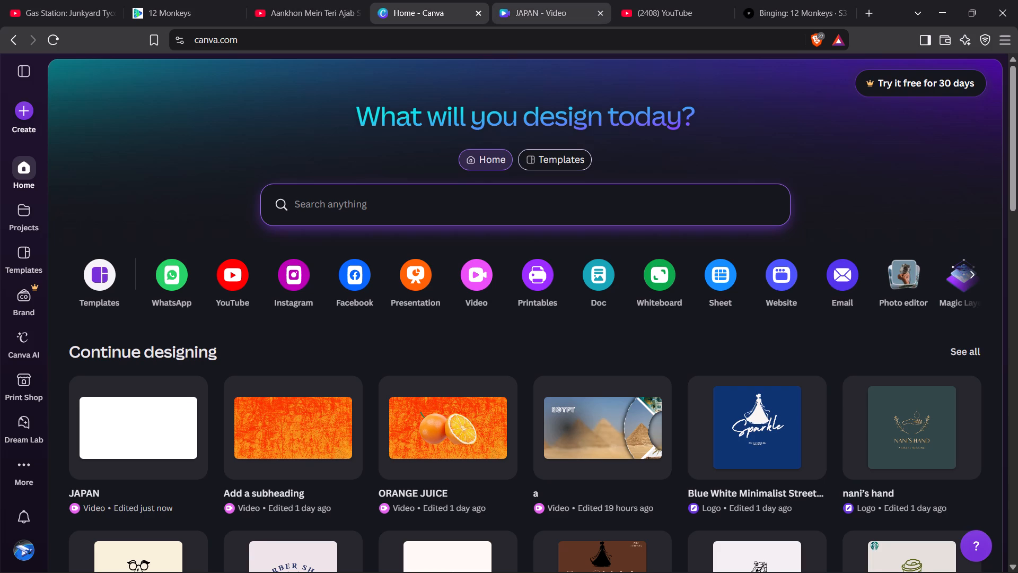
{"action": "left_click", "coordinate": [548, 1]}
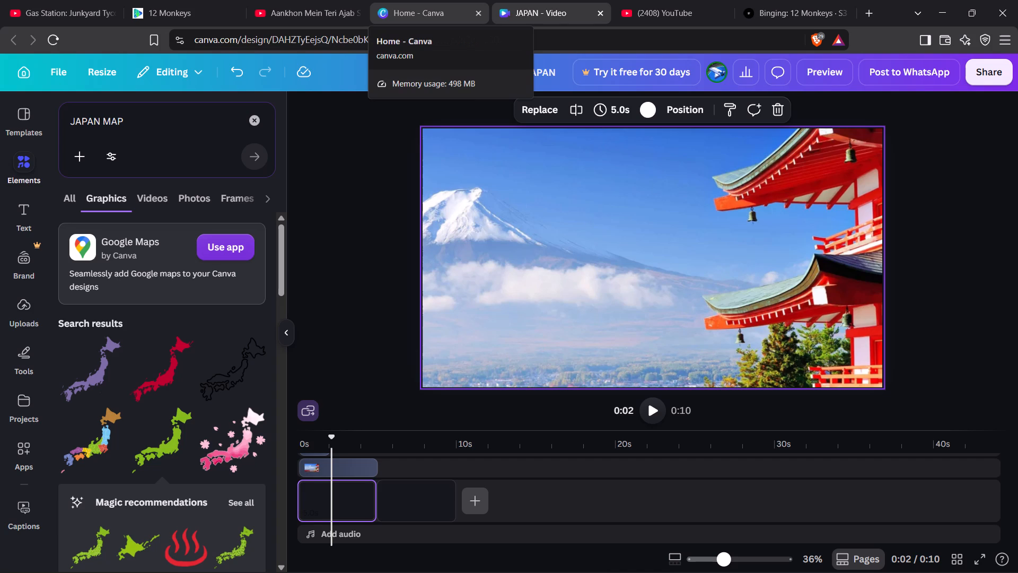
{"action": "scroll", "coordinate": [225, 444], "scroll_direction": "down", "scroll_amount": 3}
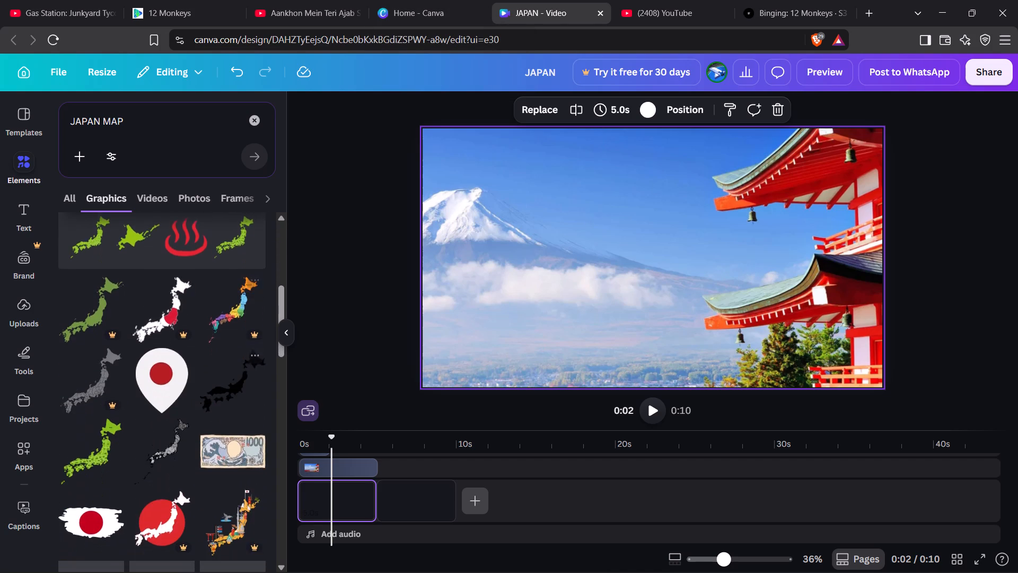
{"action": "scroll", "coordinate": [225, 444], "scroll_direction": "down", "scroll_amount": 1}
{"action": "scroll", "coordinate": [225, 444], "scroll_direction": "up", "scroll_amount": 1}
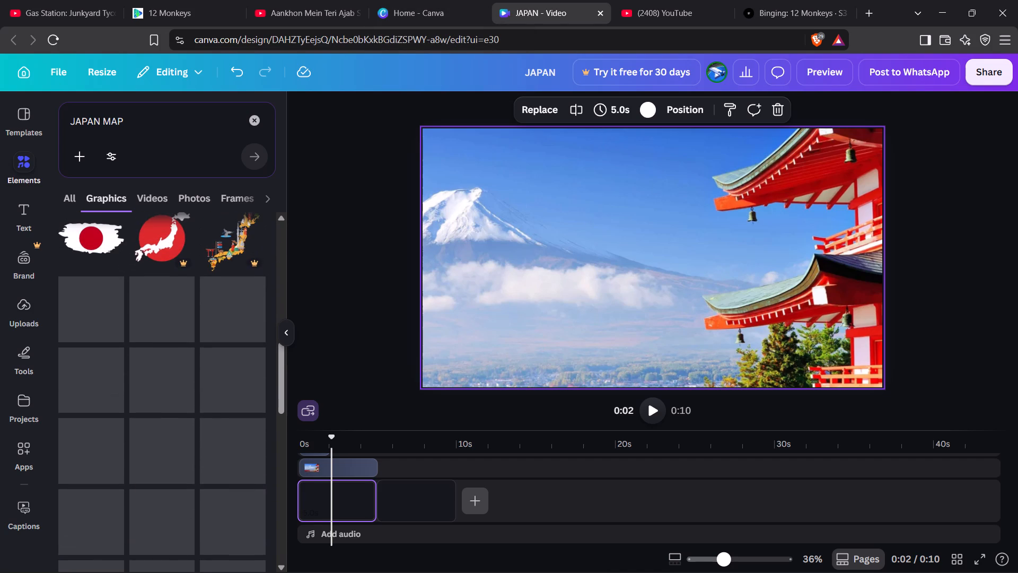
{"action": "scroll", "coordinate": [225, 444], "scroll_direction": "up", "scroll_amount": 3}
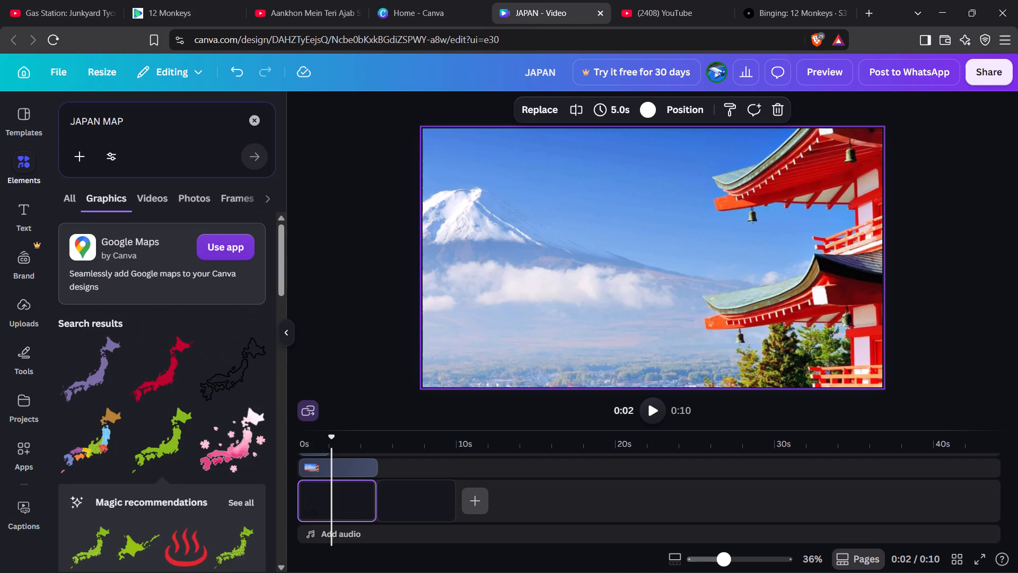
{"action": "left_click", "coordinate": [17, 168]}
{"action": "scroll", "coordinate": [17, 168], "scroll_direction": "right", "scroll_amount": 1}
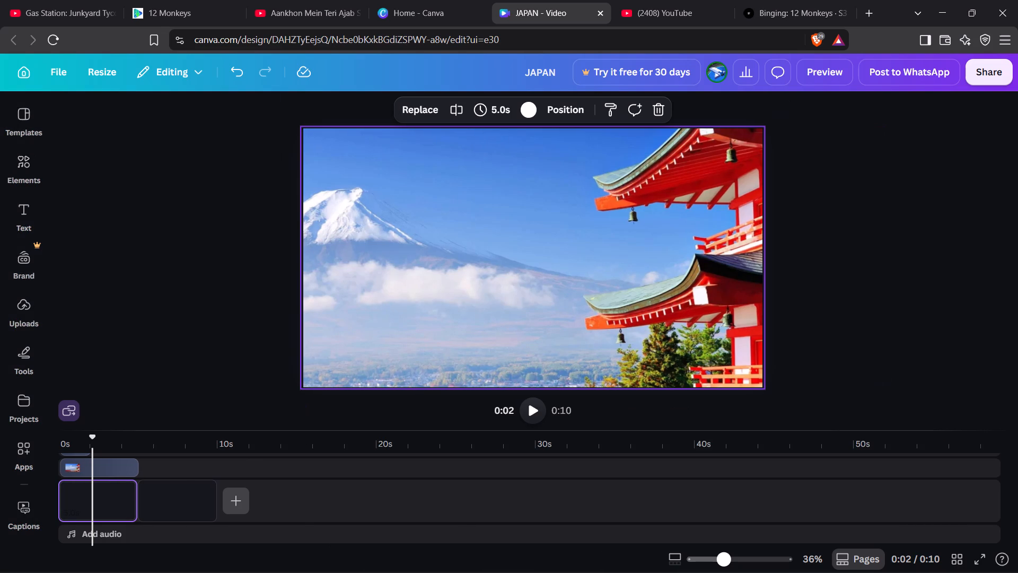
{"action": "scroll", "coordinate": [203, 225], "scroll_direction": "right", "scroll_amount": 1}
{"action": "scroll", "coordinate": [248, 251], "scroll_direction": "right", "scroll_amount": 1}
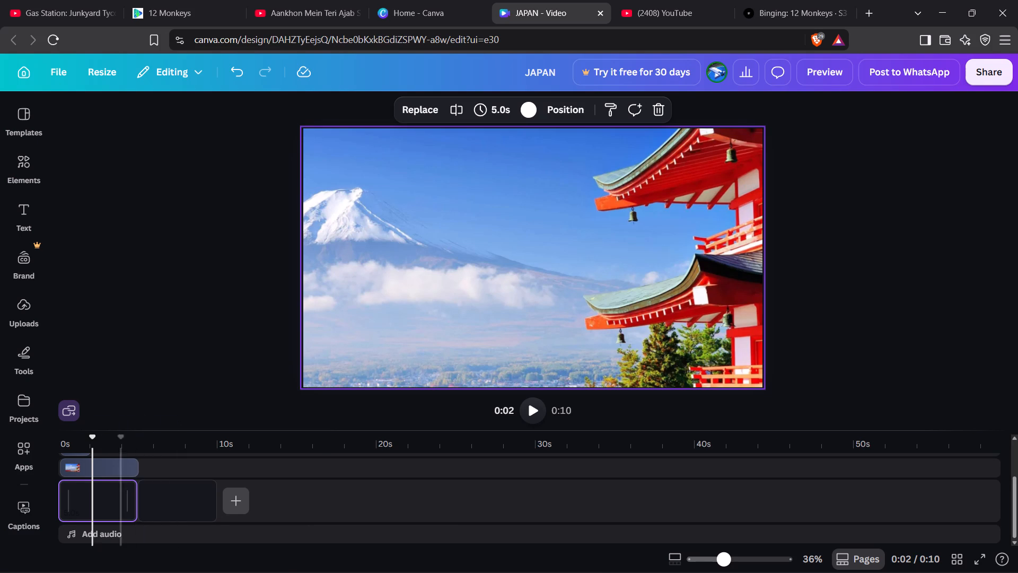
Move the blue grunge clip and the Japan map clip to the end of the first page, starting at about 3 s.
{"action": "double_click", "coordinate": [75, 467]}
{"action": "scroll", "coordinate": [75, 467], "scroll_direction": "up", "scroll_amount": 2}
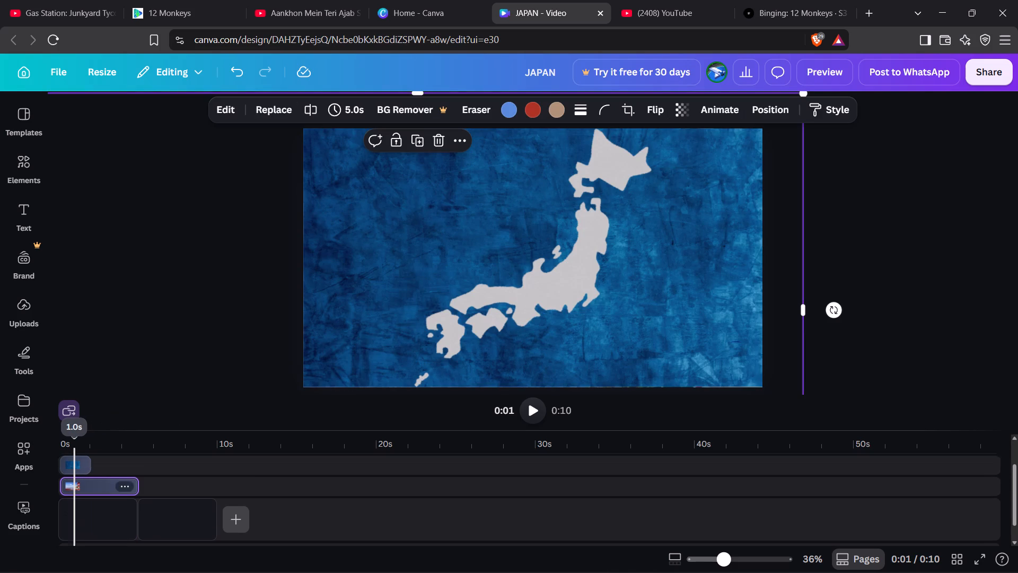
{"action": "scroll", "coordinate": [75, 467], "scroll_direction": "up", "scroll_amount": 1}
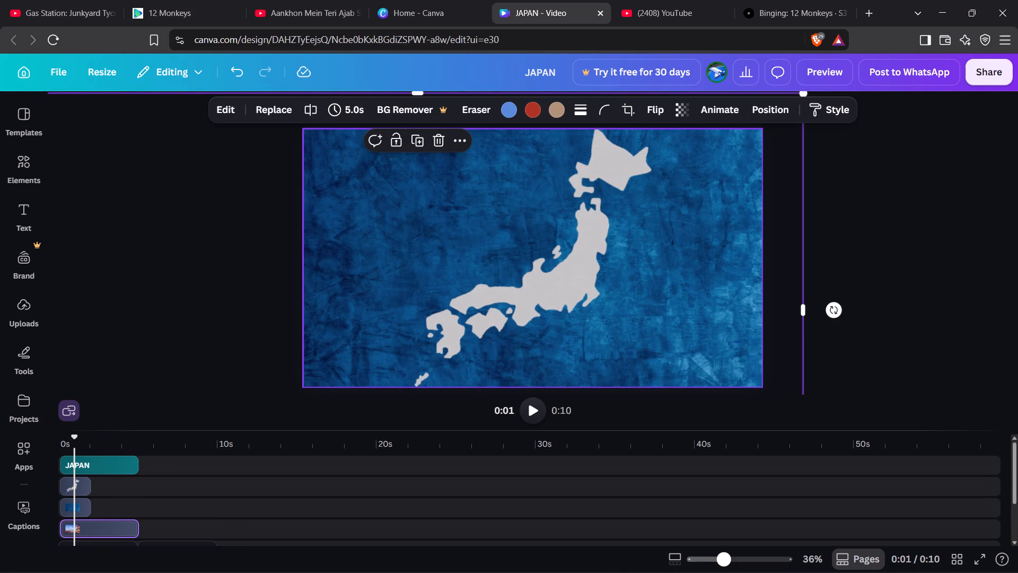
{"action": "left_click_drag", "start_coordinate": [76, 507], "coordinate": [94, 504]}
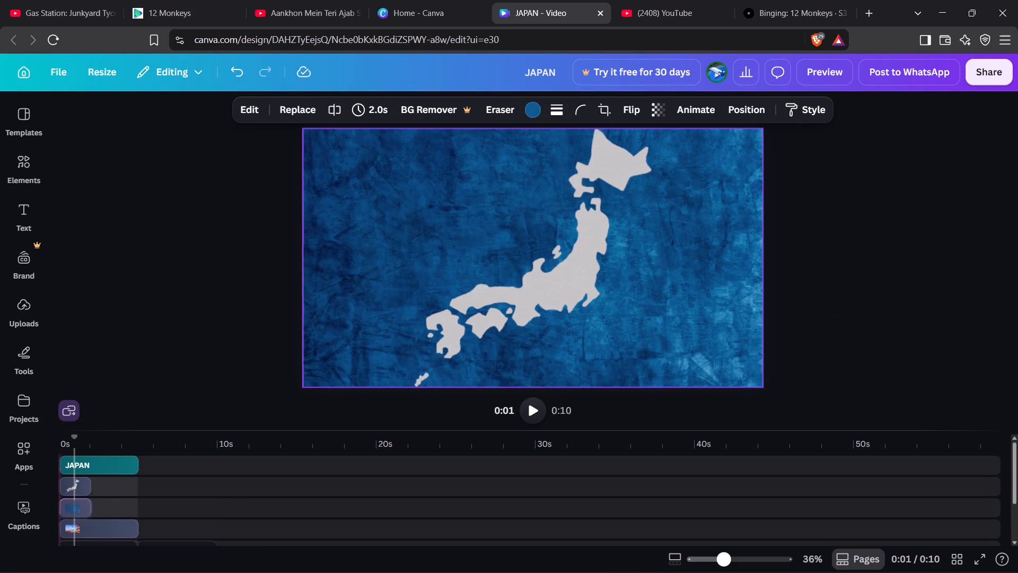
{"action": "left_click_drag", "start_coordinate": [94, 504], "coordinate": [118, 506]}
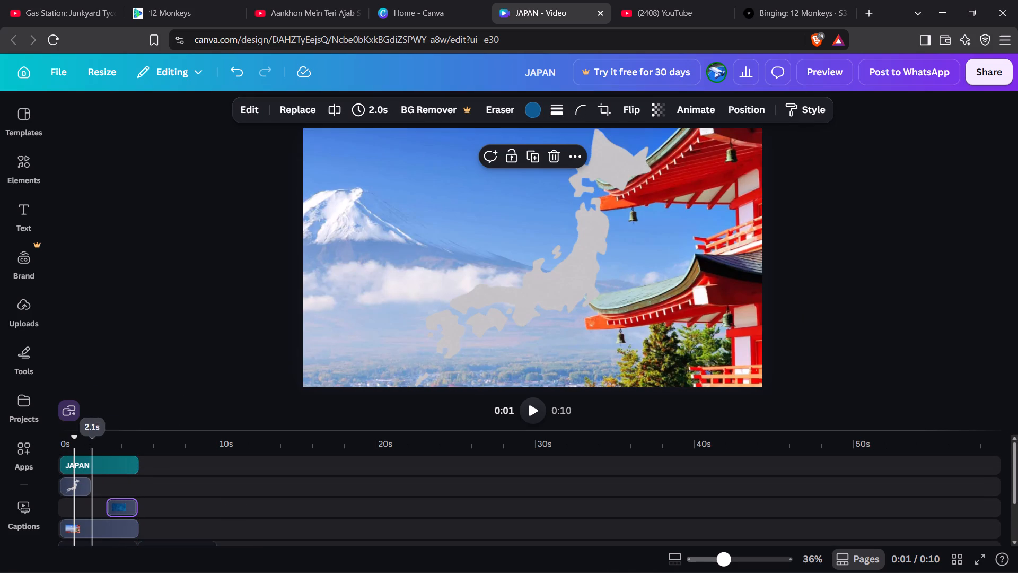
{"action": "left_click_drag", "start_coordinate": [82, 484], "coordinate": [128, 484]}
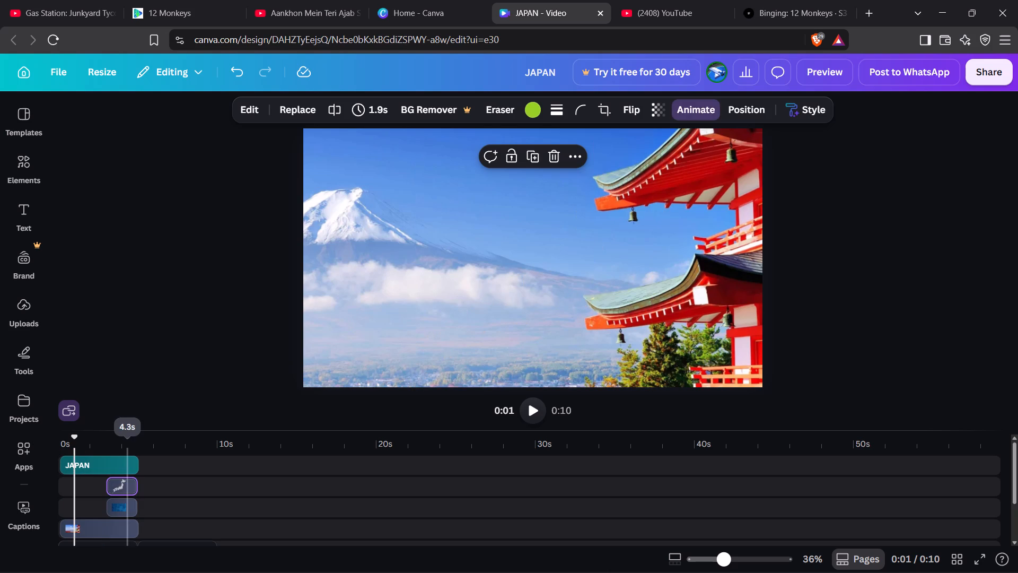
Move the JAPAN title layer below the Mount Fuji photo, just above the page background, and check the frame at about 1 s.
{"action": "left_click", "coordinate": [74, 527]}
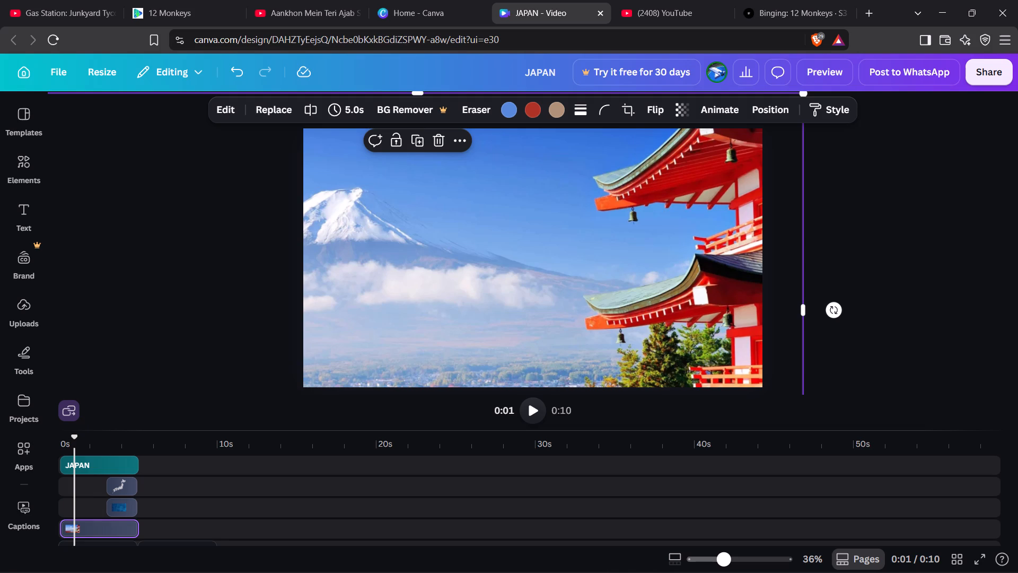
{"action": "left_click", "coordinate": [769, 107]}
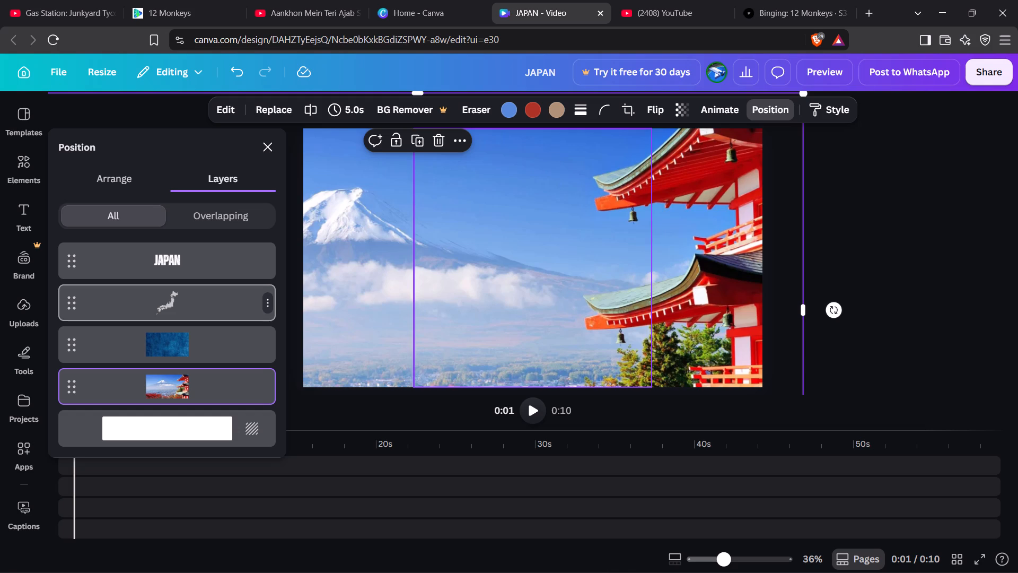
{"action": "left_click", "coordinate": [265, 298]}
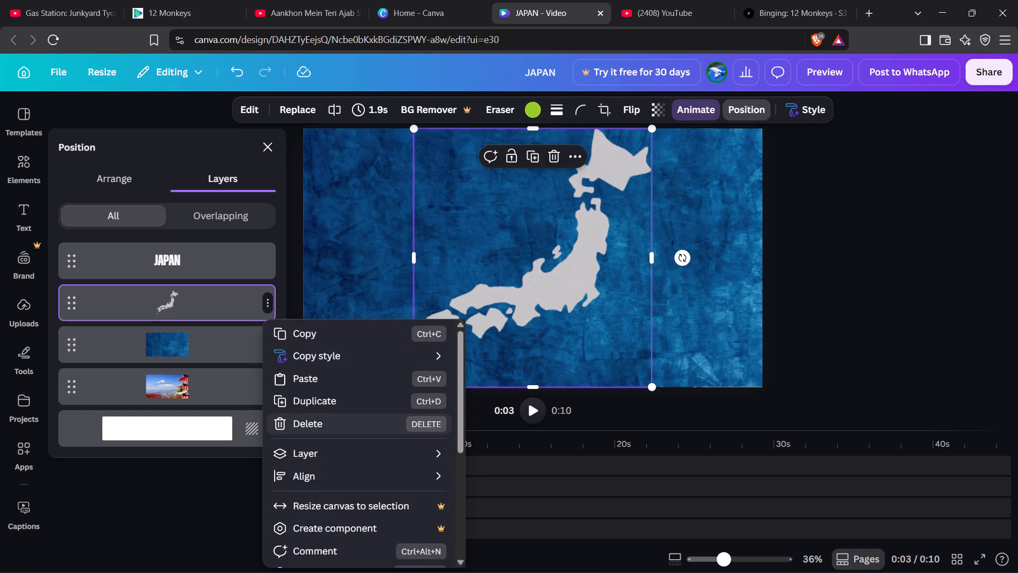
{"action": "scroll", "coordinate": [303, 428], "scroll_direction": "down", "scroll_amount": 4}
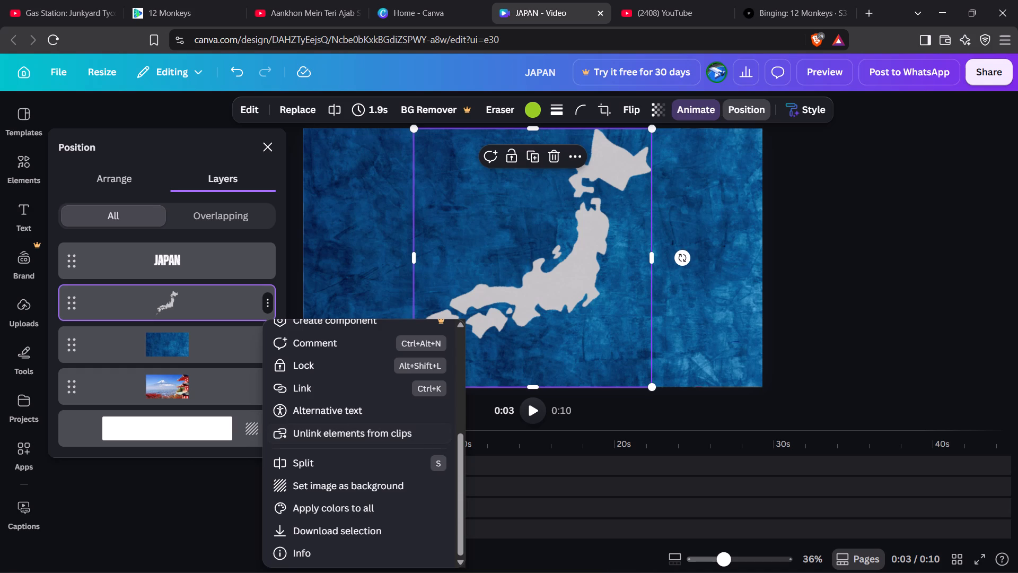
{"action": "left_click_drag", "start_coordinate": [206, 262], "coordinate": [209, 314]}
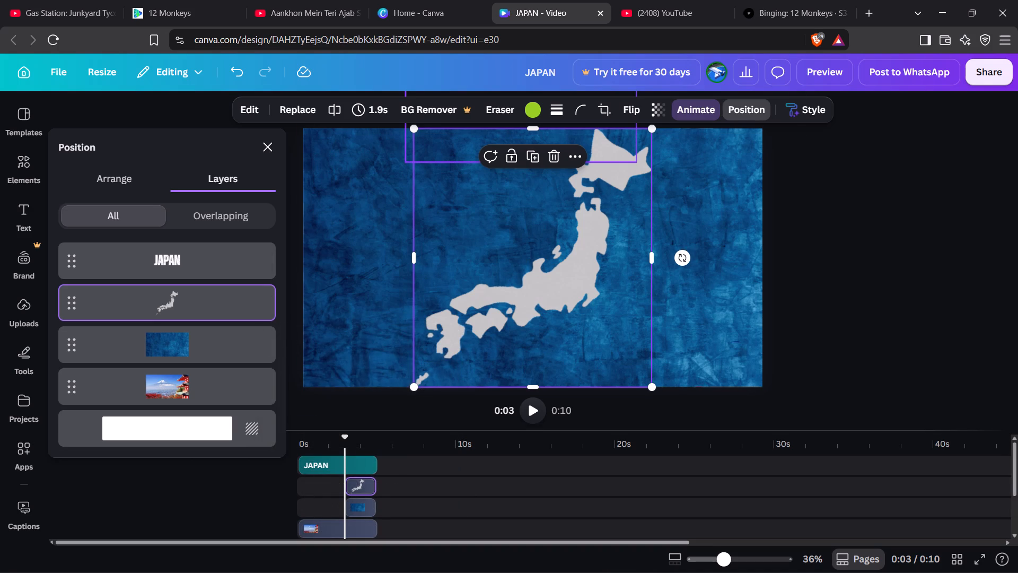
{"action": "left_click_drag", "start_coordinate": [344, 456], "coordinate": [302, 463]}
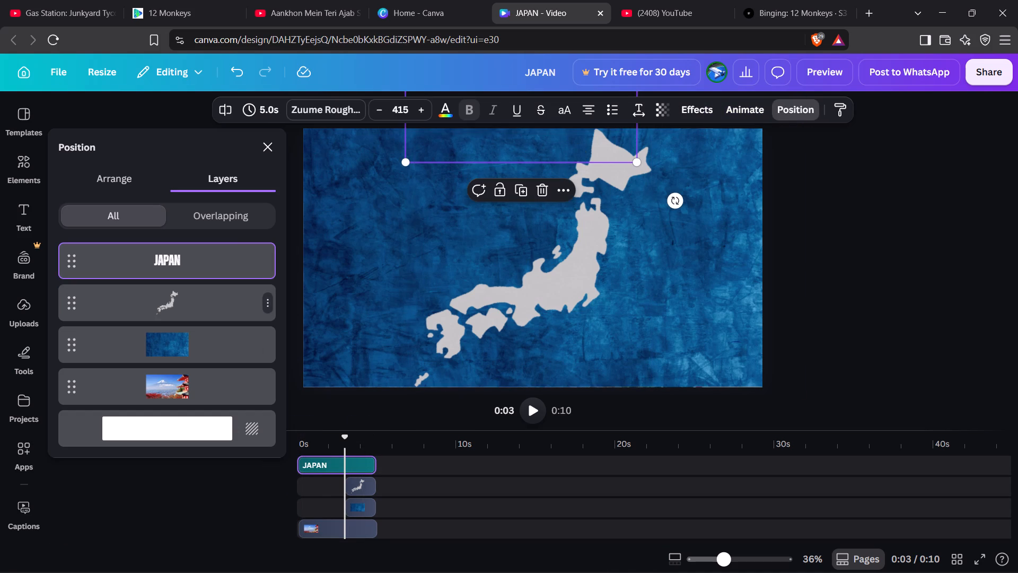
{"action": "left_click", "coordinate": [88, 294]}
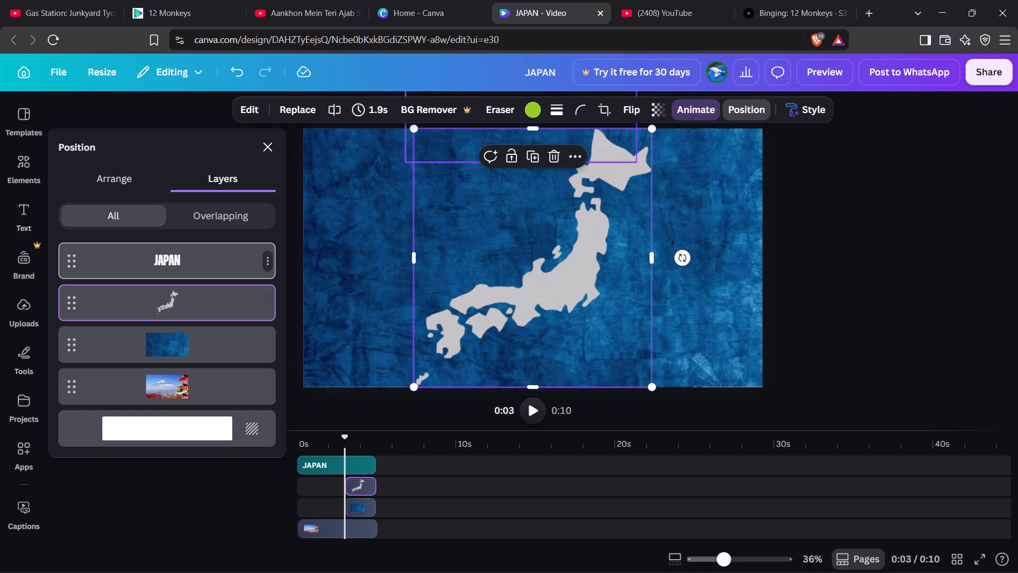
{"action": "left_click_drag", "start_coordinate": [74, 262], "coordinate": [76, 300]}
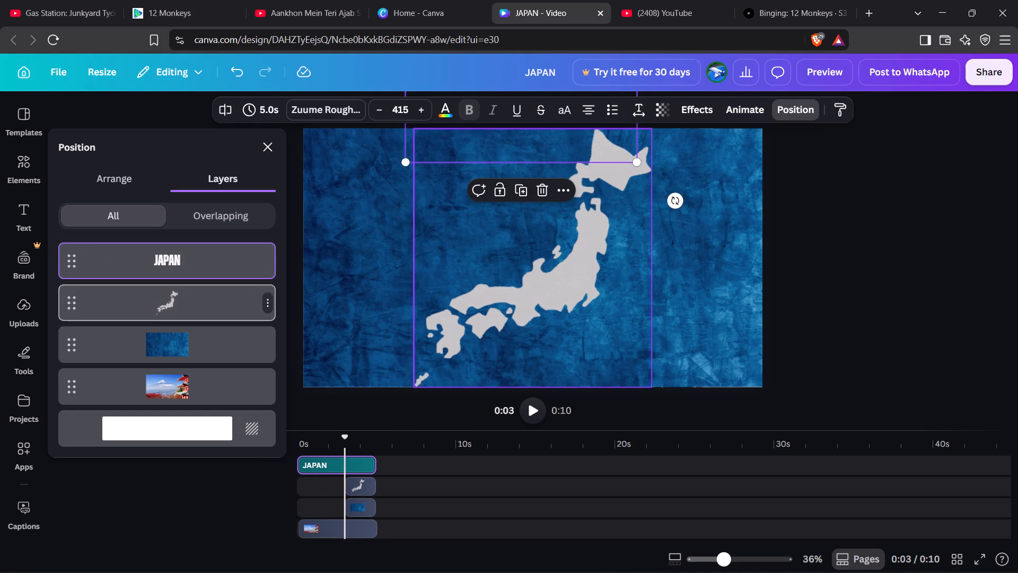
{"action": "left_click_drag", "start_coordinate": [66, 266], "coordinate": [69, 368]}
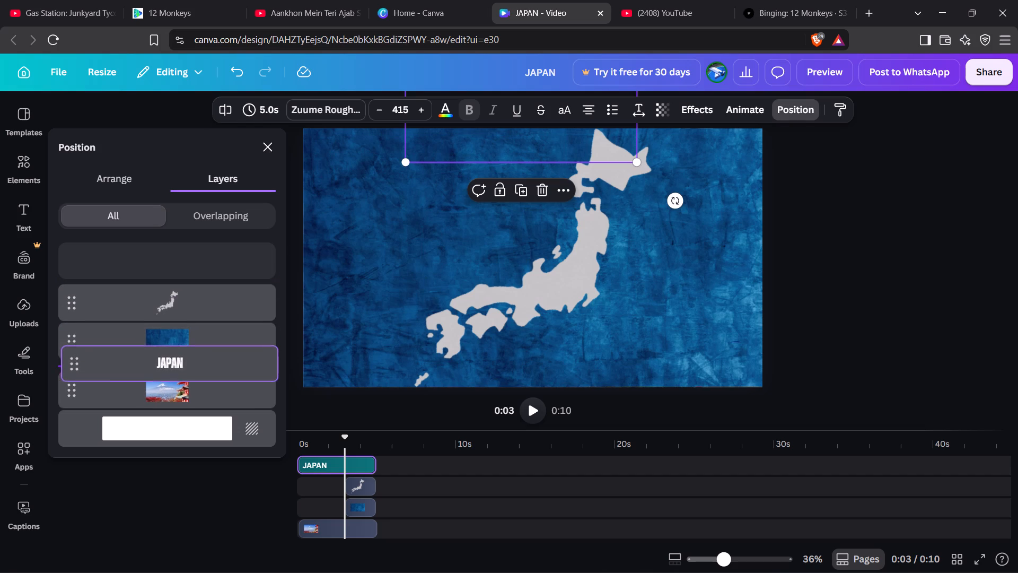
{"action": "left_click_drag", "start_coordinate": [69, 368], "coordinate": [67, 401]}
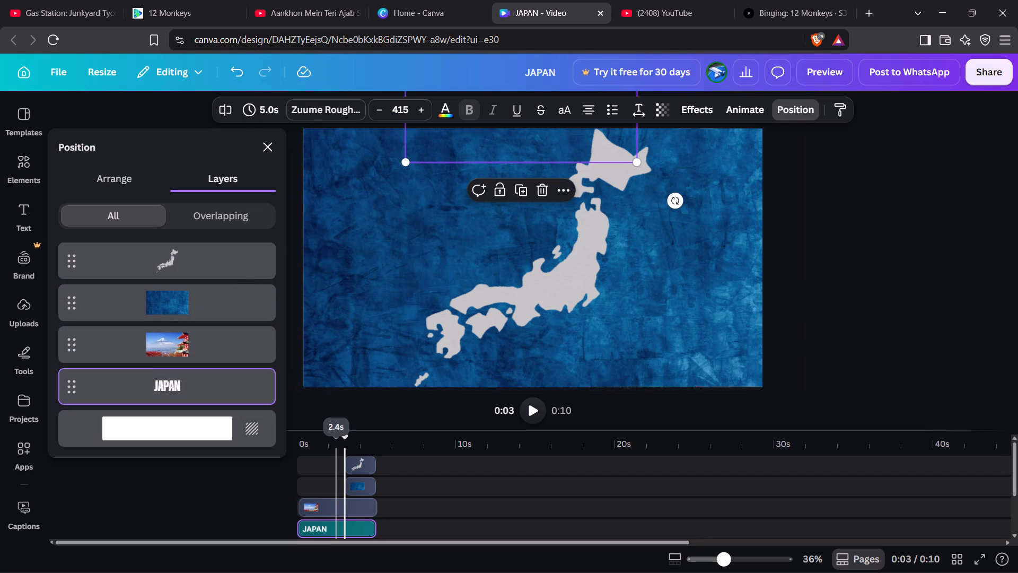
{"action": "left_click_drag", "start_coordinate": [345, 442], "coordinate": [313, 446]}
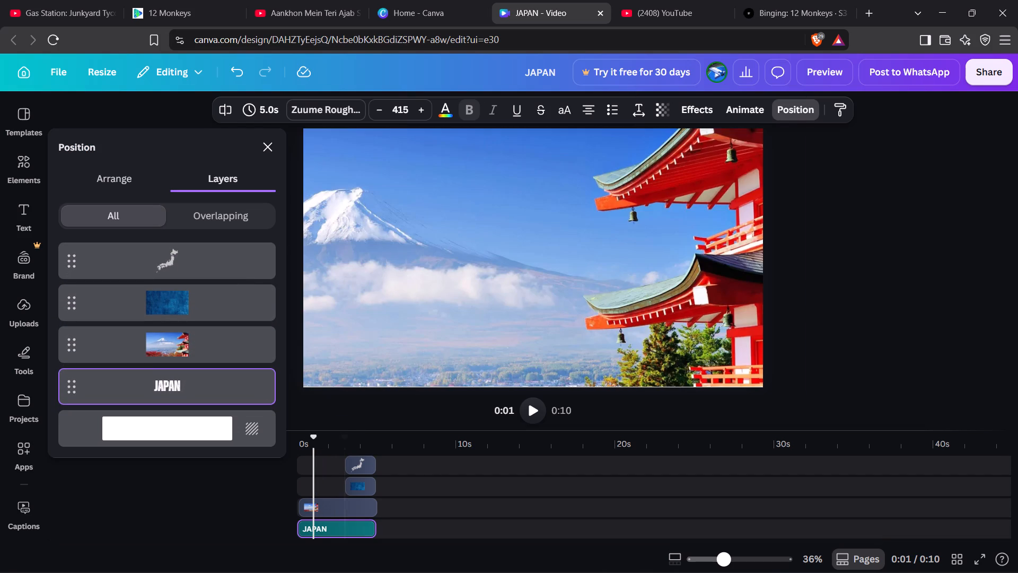
Undo all edits back to the single page with only the JAPAN title over the Mount Fuji background photo.
{"action": "key", "text": "ctrl+z"}
{"action": "key", "text": "ctrl+z"}
{"action": "key", "text": "ctrl+z"}
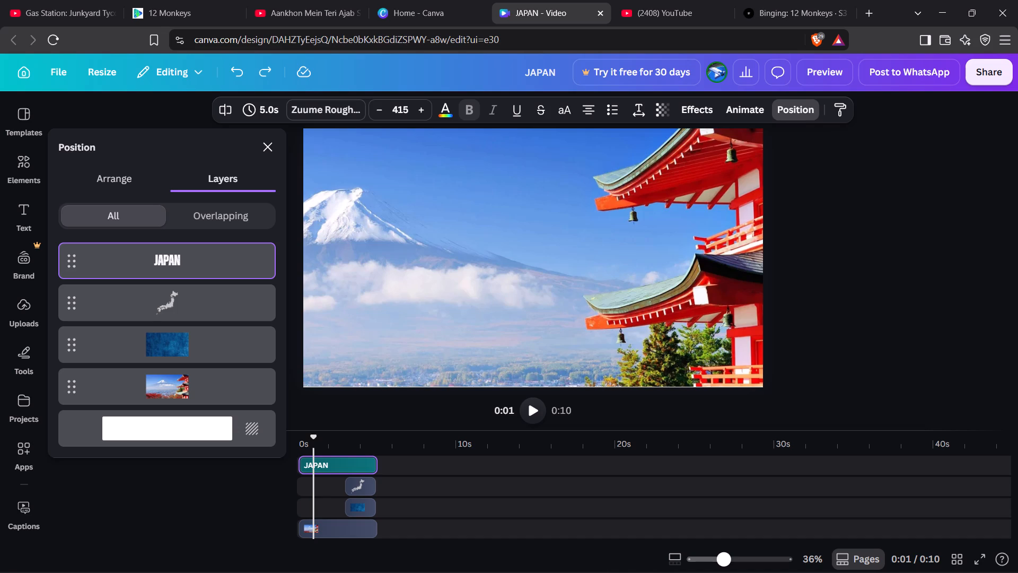
{"action": "key", "text": "ctrl+z"}
{"action": "key", "text": "ctrl+z"}
{"action": "key", "text": "ctrl+z"}
{"action": "key", "text": "ctrl+z"}
{"action": "key", "text": "ctrl+z"}
{"action": "key", "text": "ctrl+z"}
{"action": "key", "text": "ctrl+z"}
{"action": "key", "text": "ctrl+z"}
{"action": "key", "text": "ctrl+z"}
{"action": "key", "text": "ctrl+z"}
{"action": "key", "text": "ctrl+z"}
{"action": "key", "text": "ctrl+z"}
{"action": "key", "text": "ctrl+z"}
{"action": "key", "text": "ctrl+z"}
{"action": "key", "text": "ctrl+z"}
{"action": "key", "text": "ctrl+z"}
{"action": "key", "text": "ctrl+z"}
{"action": "key", "text": "ctrl+z"}
{"action": "key", "text": "ctrl+z"}
{"action": "key", "text": "ctrl+z"}
{"action": "key", "text": "ctrl+z"}
{"action": "key", "text": "ctrl+z"}
{"action": "key", "text": "ctrl+z"}
{"action": "key", "text": "ctrl+z"}
{"action": "key", "text": "ctrl+z"}
{"action": "key", "text": "ctrl+z"}
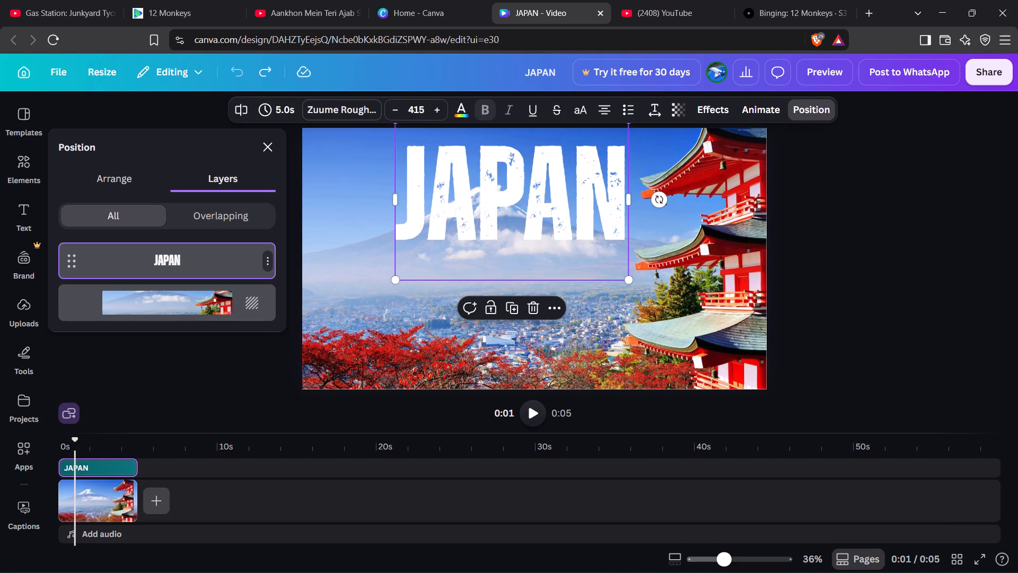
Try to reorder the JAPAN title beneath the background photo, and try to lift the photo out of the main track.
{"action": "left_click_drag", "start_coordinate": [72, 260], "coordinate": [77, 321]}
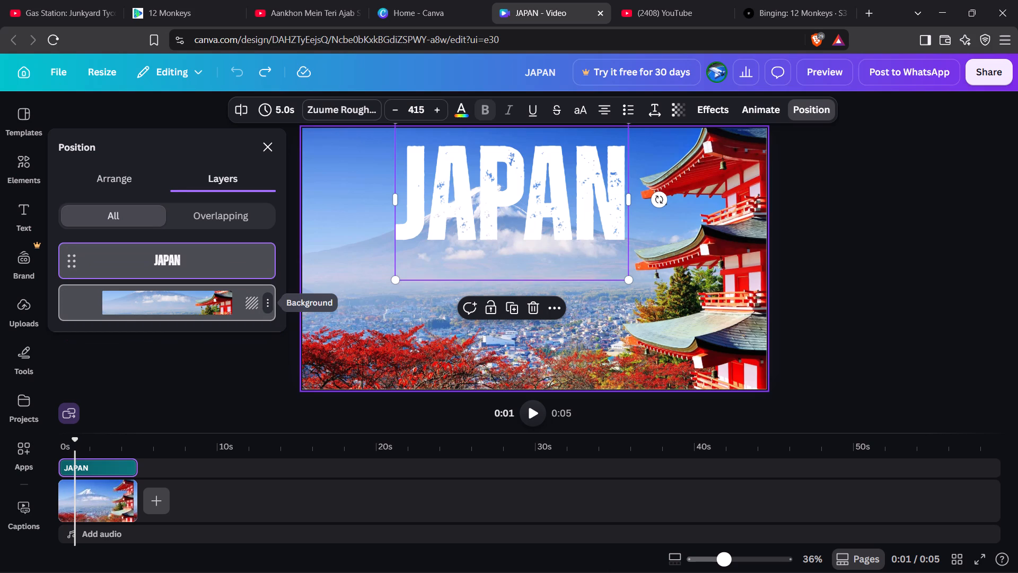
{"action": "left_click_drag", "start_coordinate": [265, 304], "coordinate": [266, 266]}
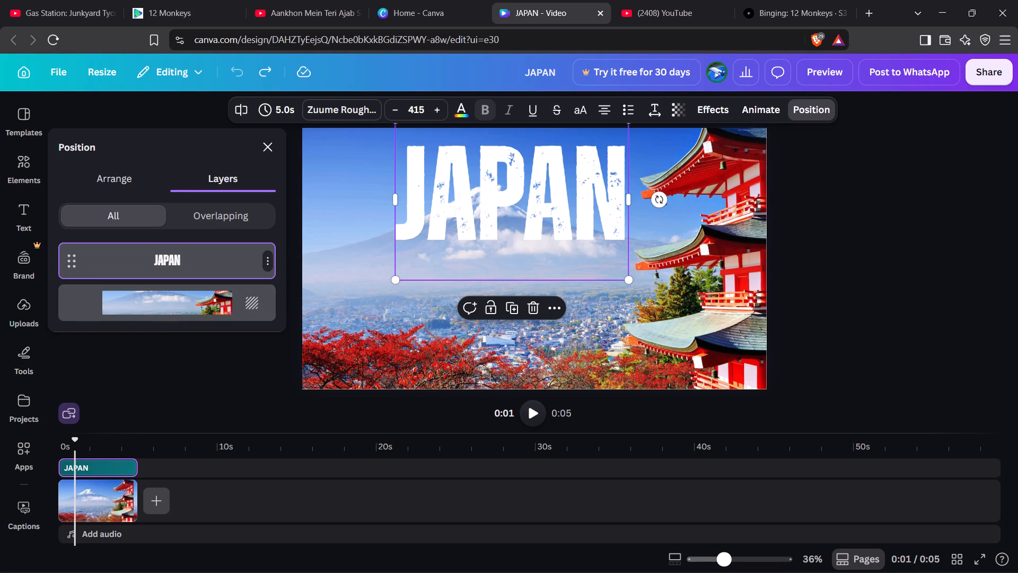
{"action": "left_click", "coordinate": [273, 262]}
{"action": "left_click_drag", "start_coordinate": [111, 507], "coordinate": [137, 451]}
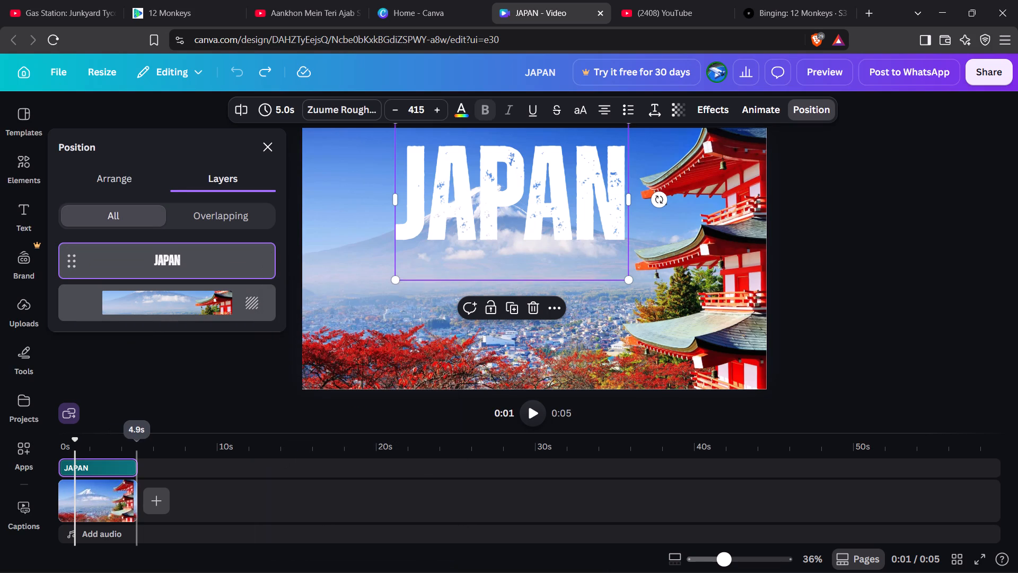
Redo the photo's detachment from the background, place its layer above the JAPAN title, and close the layer list.
{"action": "key", "text": "ctrl+y"}
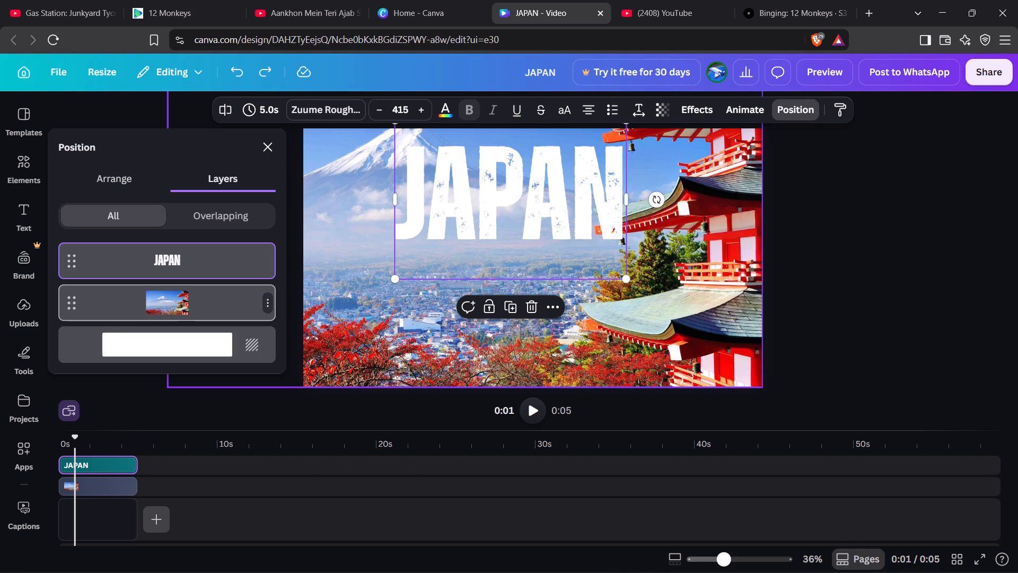
{"action": "left_click_drag", "start_coordinate": [70, 305], "coordinate": [67, 255]}
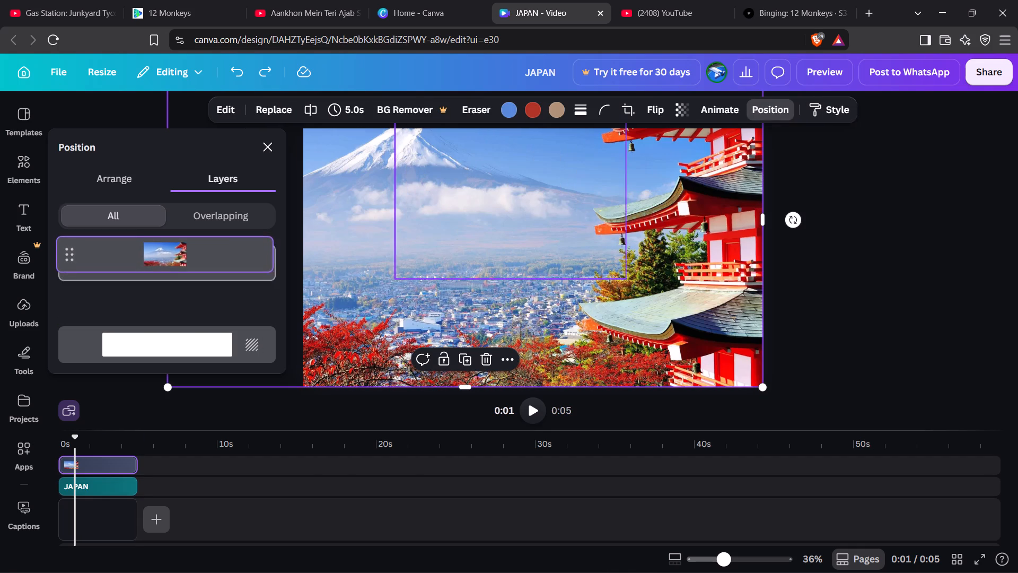
{"action": "scroll", "coordinate": [382, 207], "scroll_direction": "up", "scroll_amount": 3}
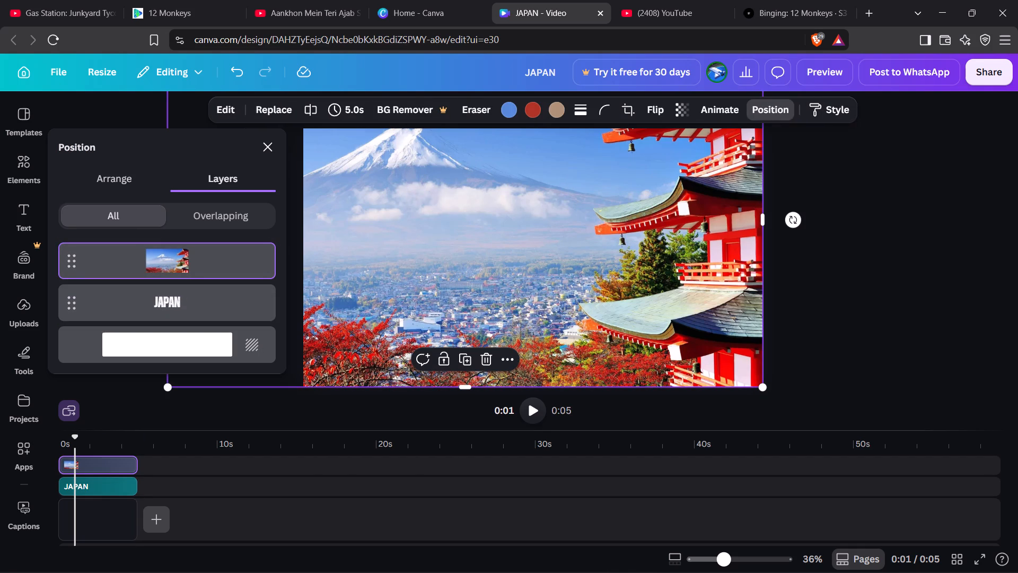
{"action": "scroll", "coordinate": [429, 274], "scroll_direction": "up", "scroll_amount": 2}
{"action": "scroll", "coordinate": [838, 250], "scroll_direction": "up", "scroll_amount": 3}
{"action": "scroll", "coordinate": [341, 275], "scroll_direction": "up", "scroll_amount": 1}
{"action": "left_click", "coordinate": [265, 153]}
{"action": "scroll", "coordinate": [319, 215], "scroll_direction": "up", "scroll_amount": 4}
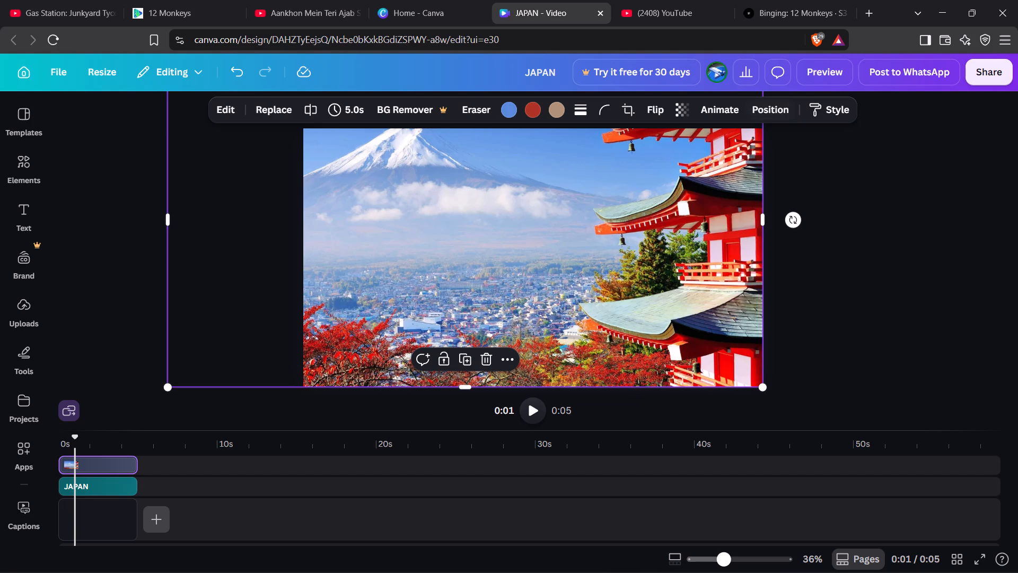
{"action": "left_click", "coordinate": [501, 148]}
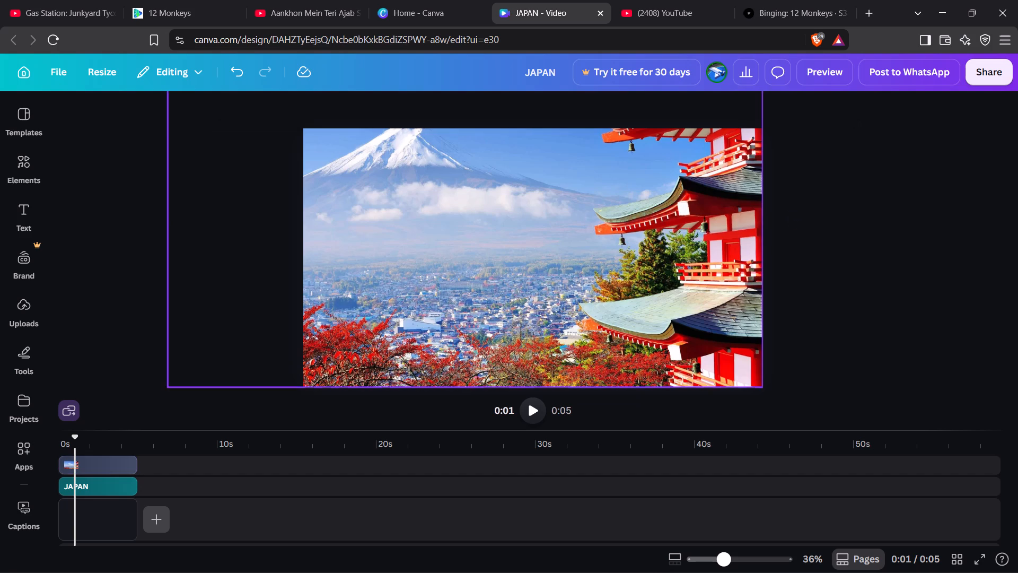
Select the JAPAN title clip in the timeline at about 2.4 s.
{"action": "left_click", "coordinate": [98, 485]}
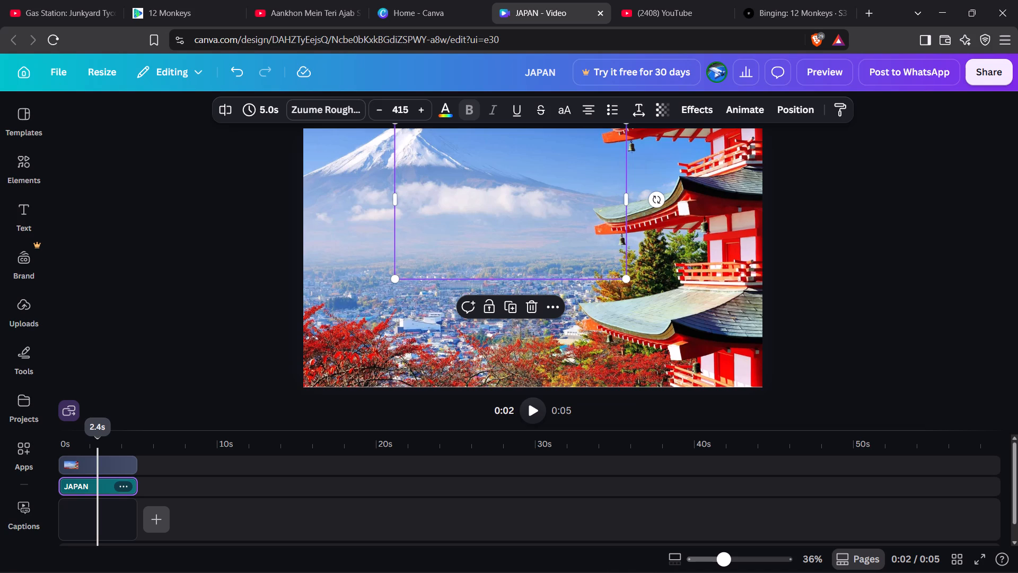
{"action": "scroll", "coordinate": [98, 485], "scroll_direction": "right", "scroll_amount": 1}
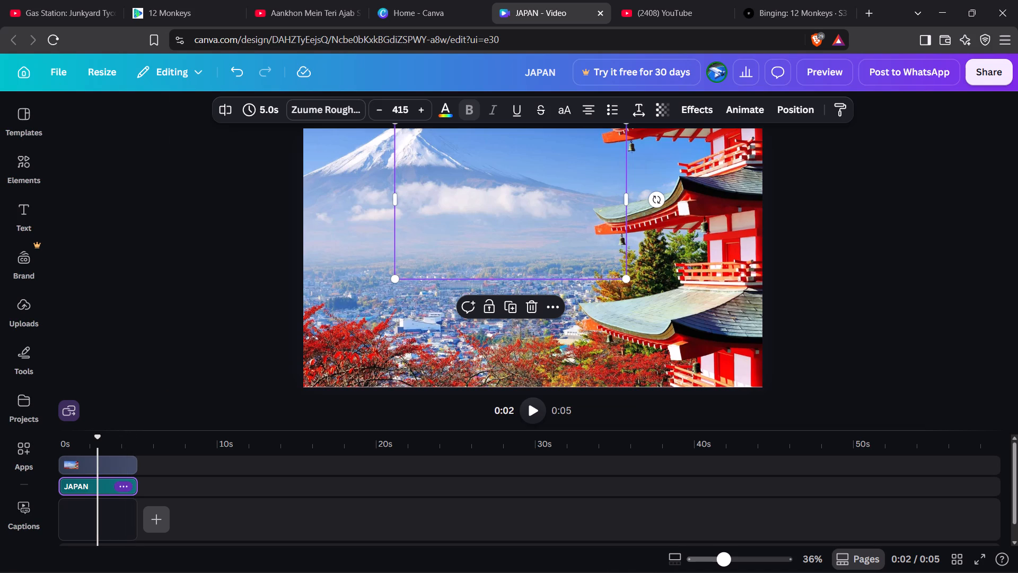
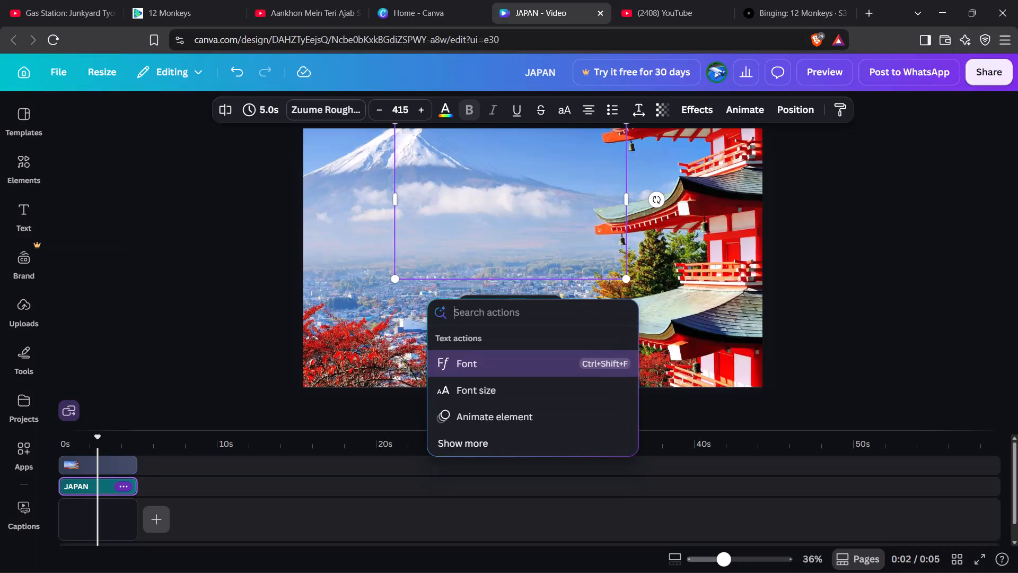
Search the quick actions for "SHOW LAYERS PANEL", look over the results, and clear the search.
{"action": "type", "text": "SHOE"}
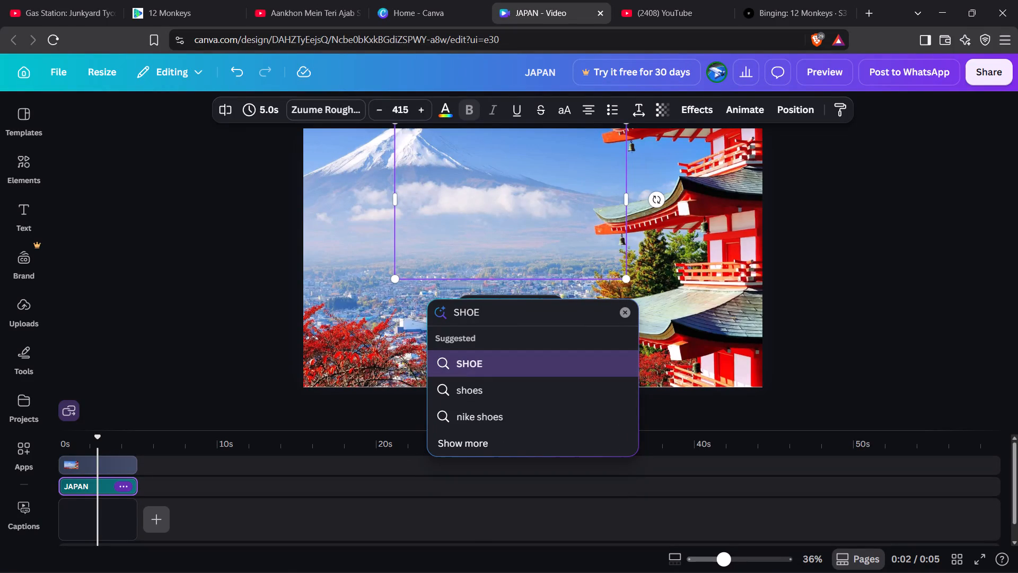
{"action": "key", "text": "space"}
{"action": "key", "text": "BackSpace"}
{"action": "key", "text": "BackSpace"}
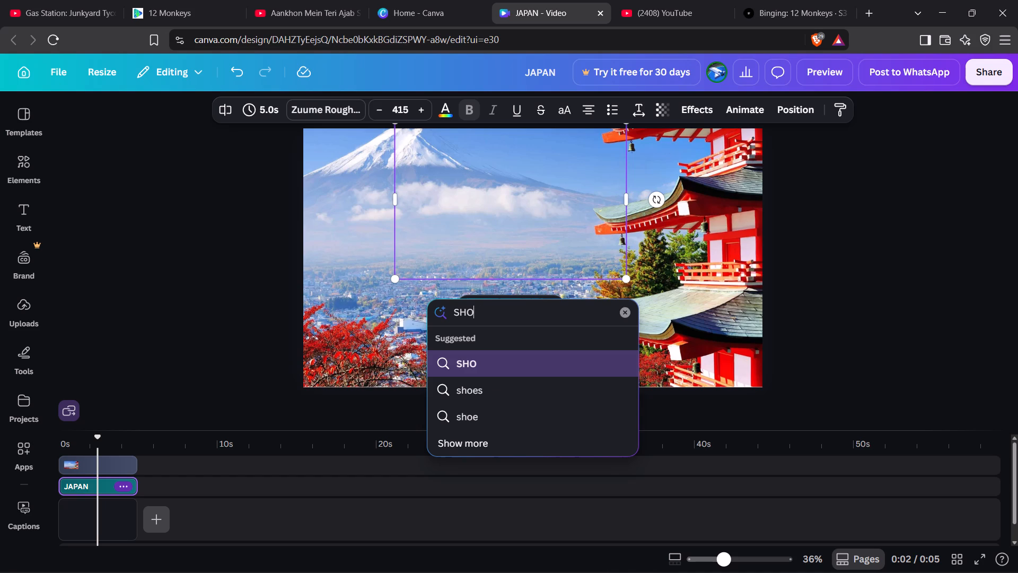
{"action": "key", "text": "w"}
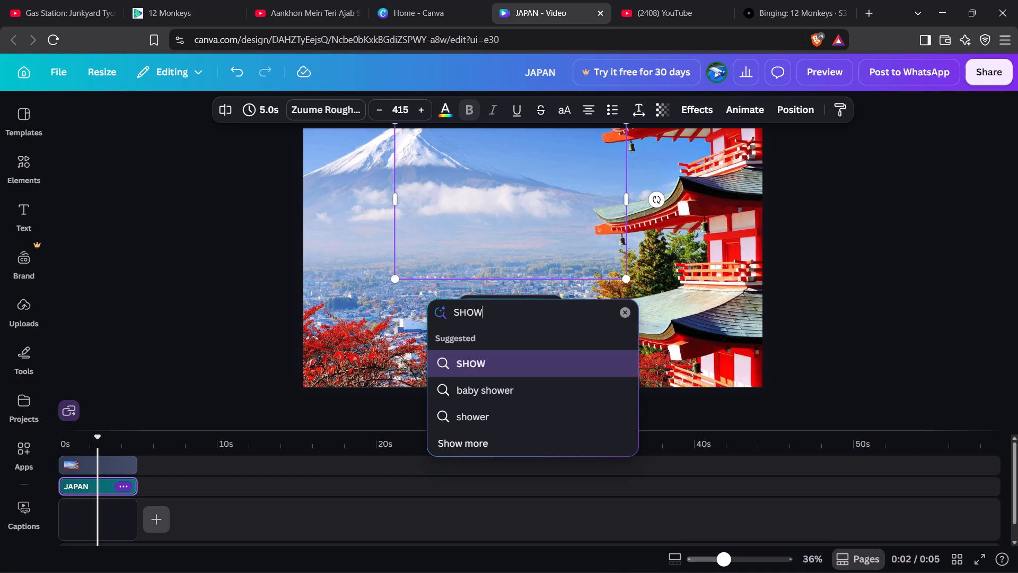
{"action": "key", "text": "space"}
{"action": "key", "text": "l"}
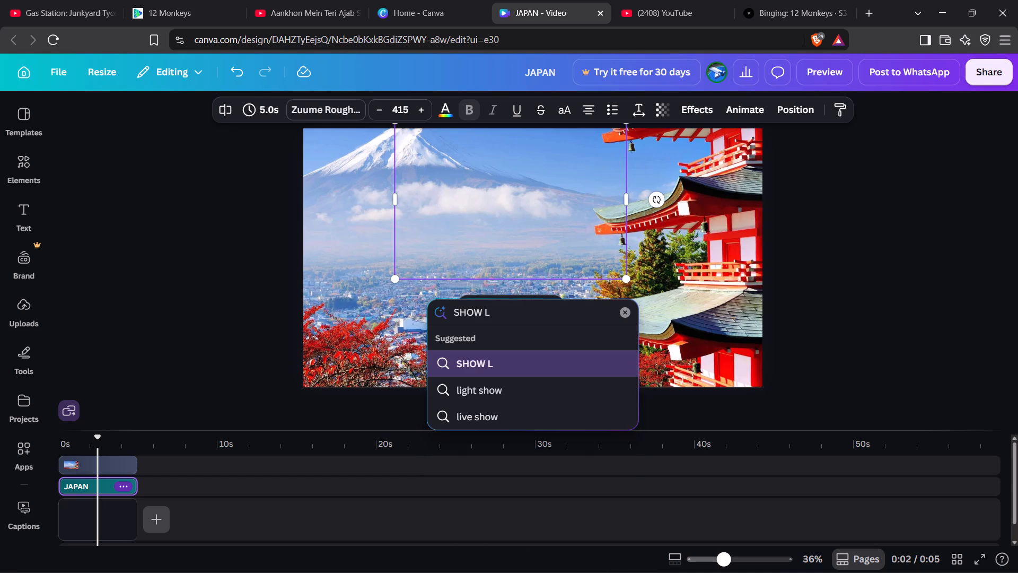
{"action": "type", "text": "AYVER"}
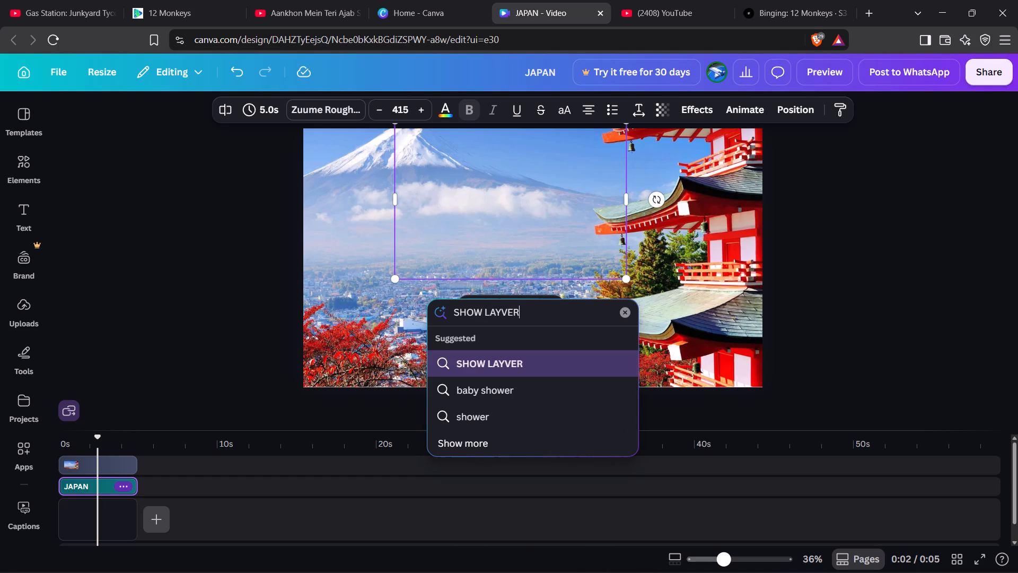
{"action": "key", "text": "space"}
{"action": "key", "text": "BackSpace"}
{"action": "key", "text": "BackSpace"}
{"action": "key", "text": "BackSpace"}
{"action": "key", "text": "BackSpace"}
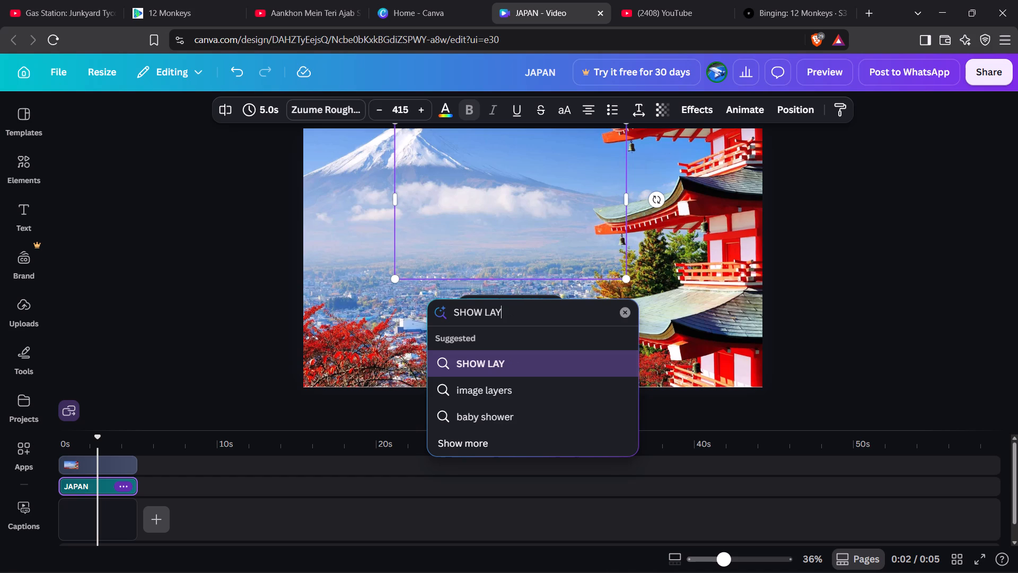
{"action": "type", "text": "ER"}
{"action": "type", "text": "S PAN"}
{"action": "type", "text": "EL"}
{"action": "key", "text": "Return"}
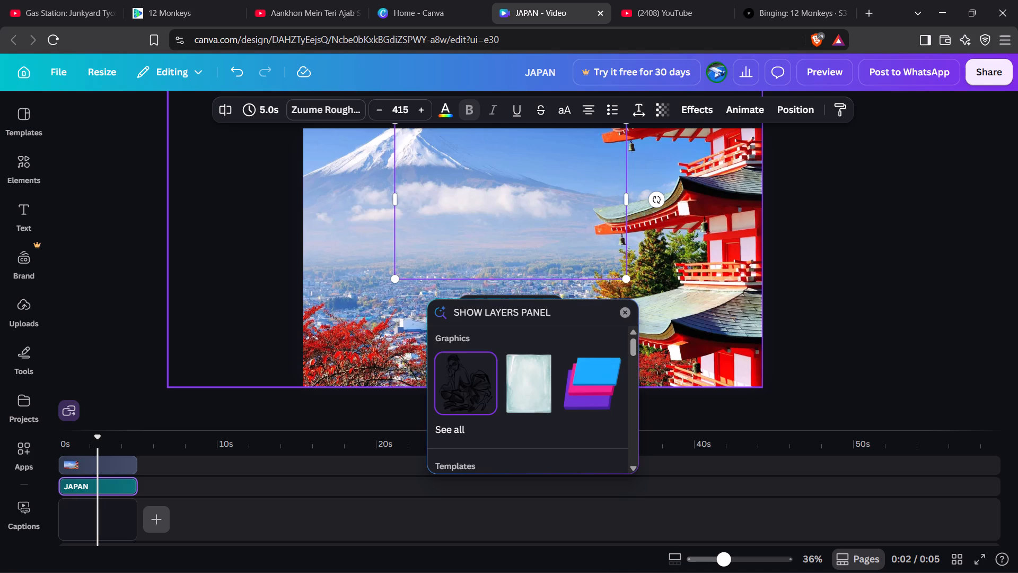
{"action": "scroll", "coordinate": [416, 378], "scroll_direction": "down", "scroll_amount": 2}
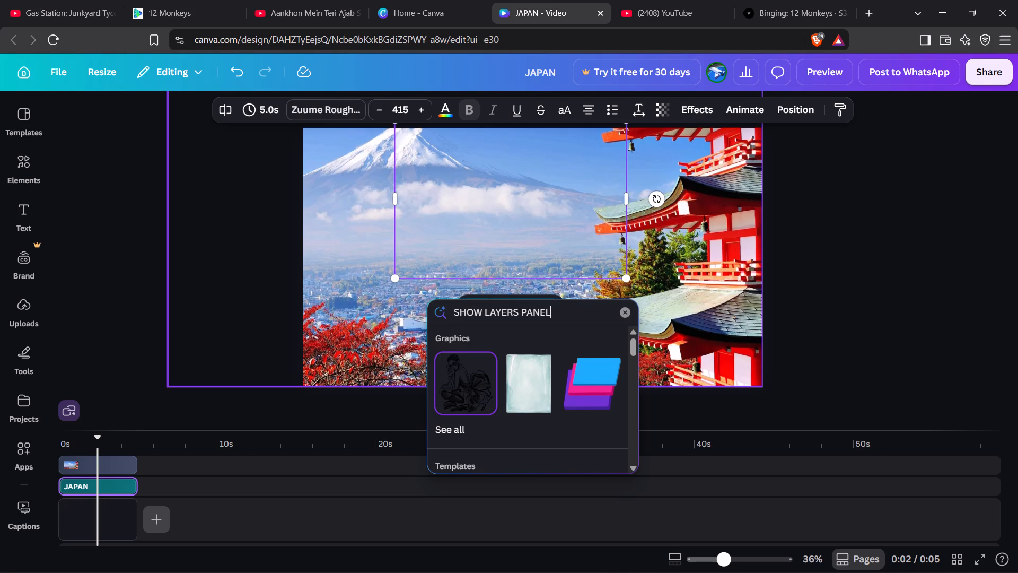
{"action": "scroll", "coordinate": [416, 378], "scroll_direction": "down", "scroll_amount": 1}
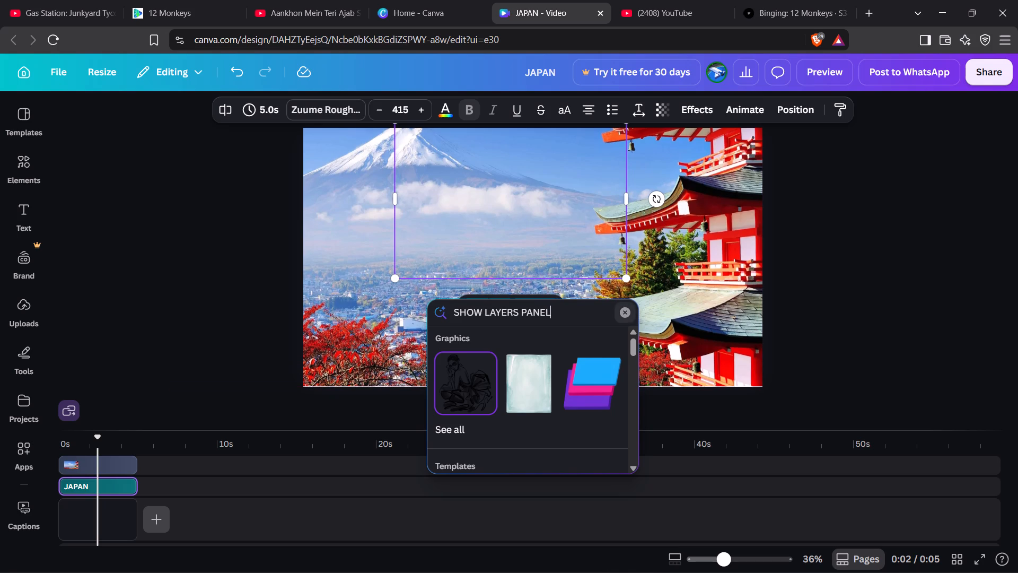
{"action": "left_click", "coordinate": [620, 314]}
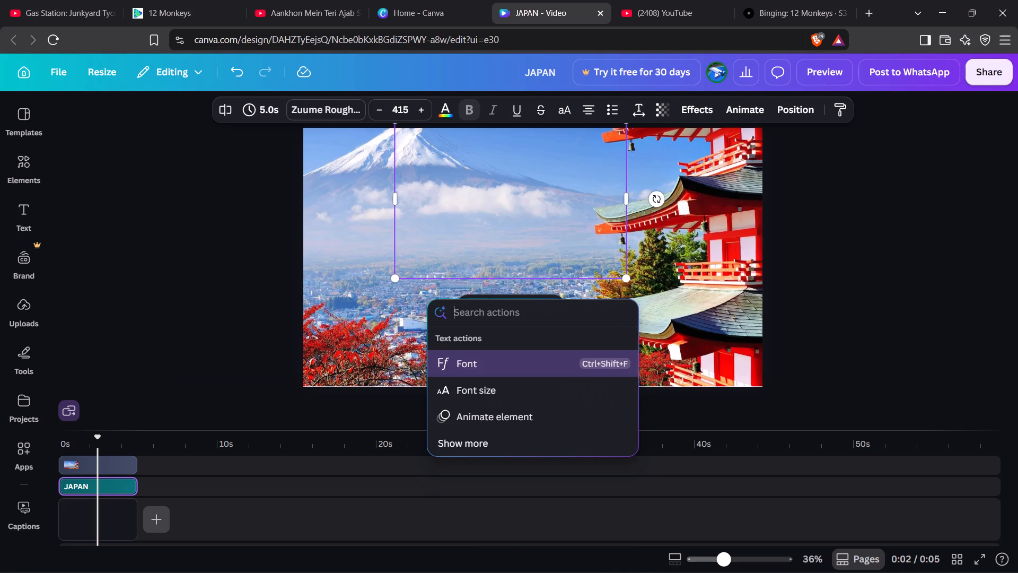
Close the JAPAN video design and return to the Canva home page.
{"action": "left_click", "coordinate": [600, 11]}
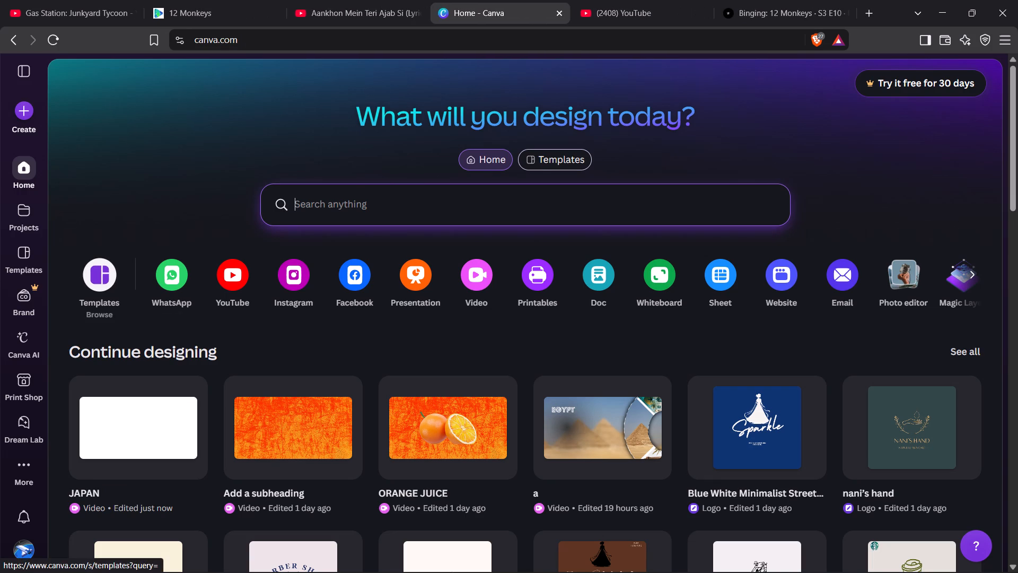
Open the templates browsing page from the Canva home page.
{"action": "left_click", "coordinate": [110, 278]}
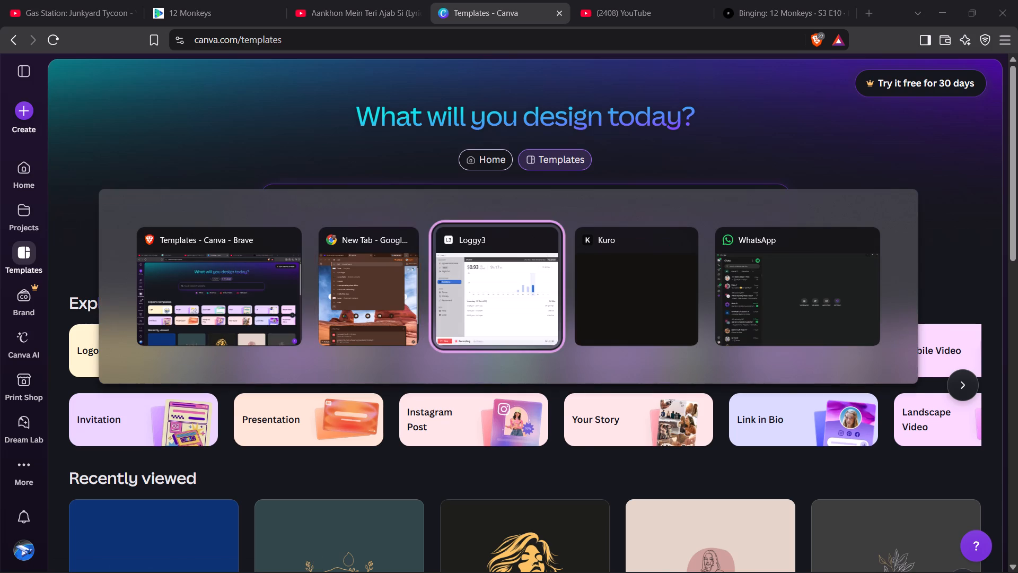
Switch to Loggy3 and stop the running session recording.
{"action": "left_click", "coordinate": [58, 426]}
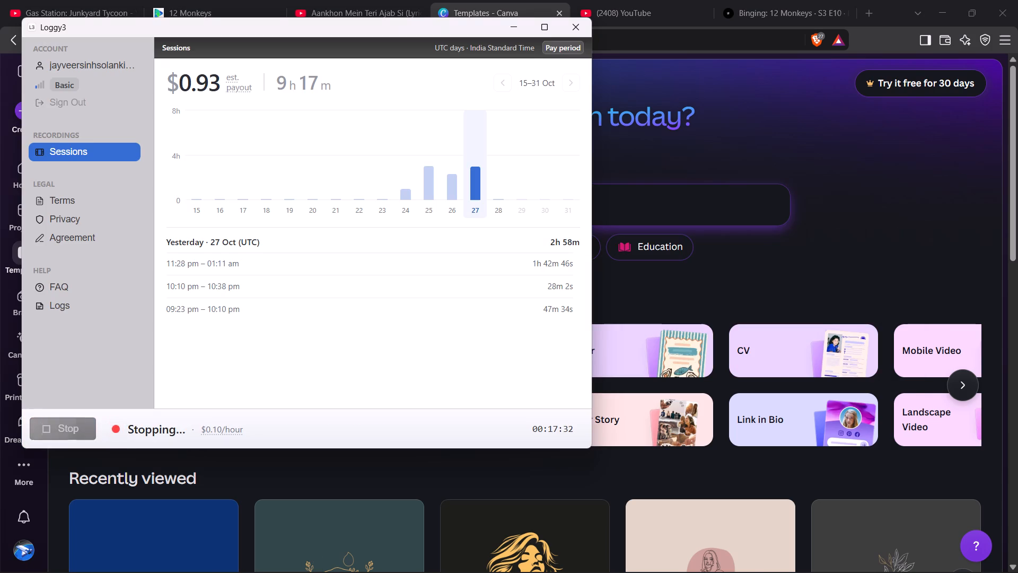